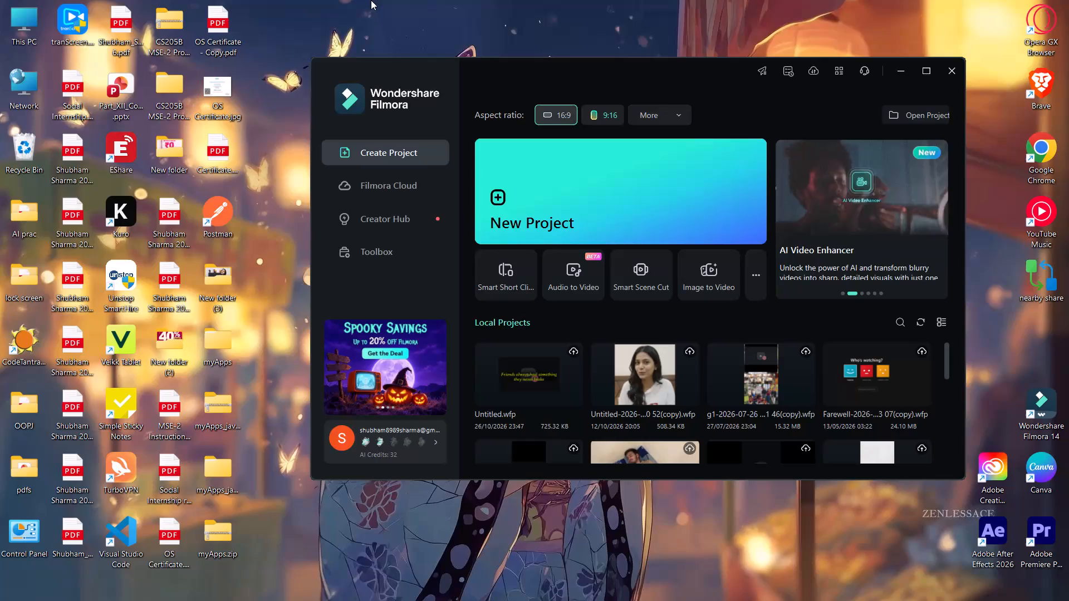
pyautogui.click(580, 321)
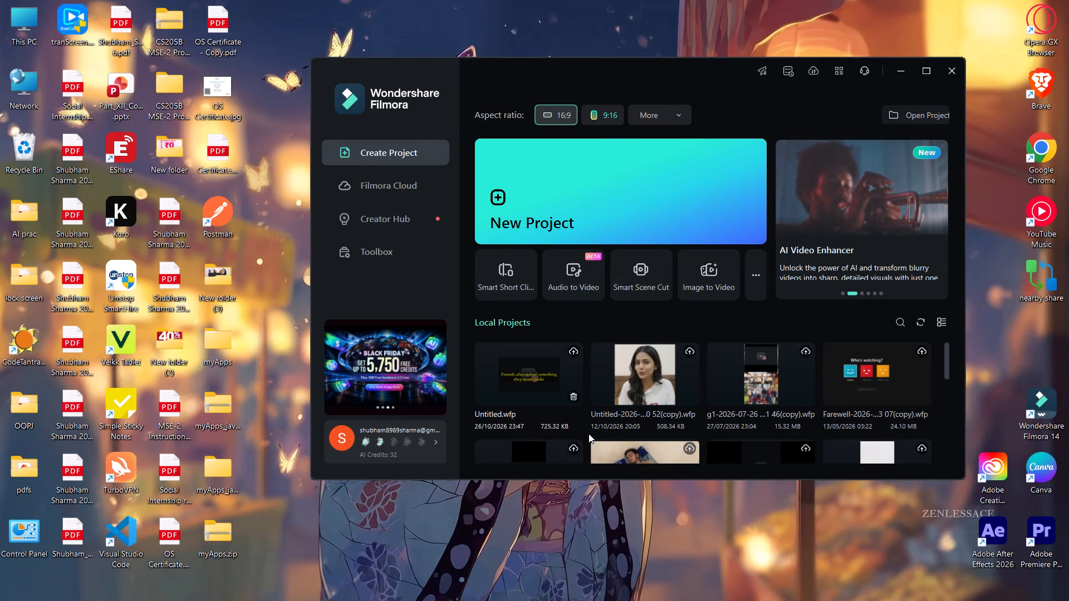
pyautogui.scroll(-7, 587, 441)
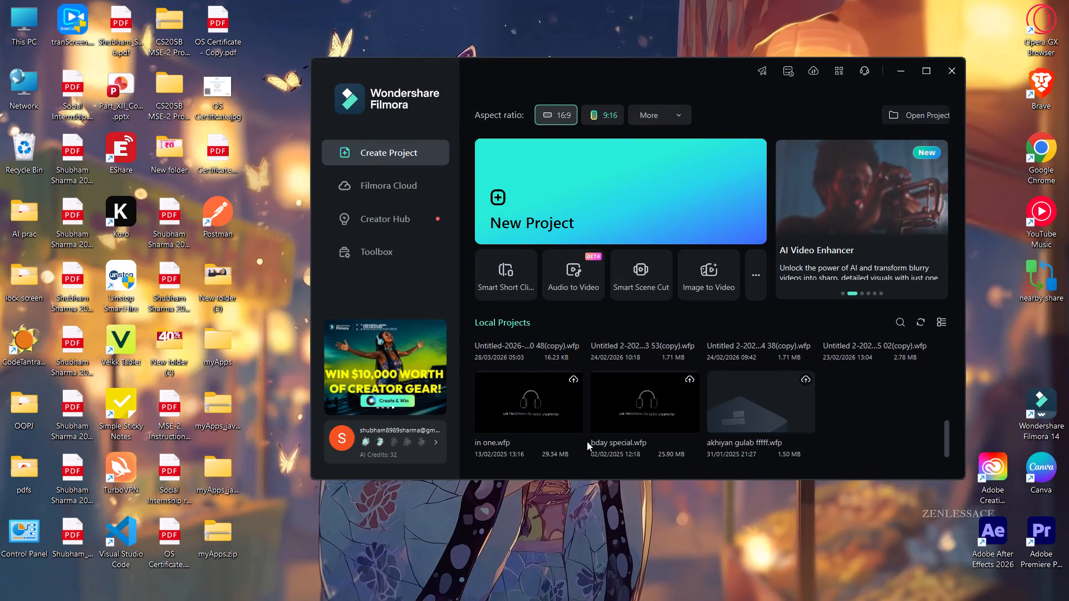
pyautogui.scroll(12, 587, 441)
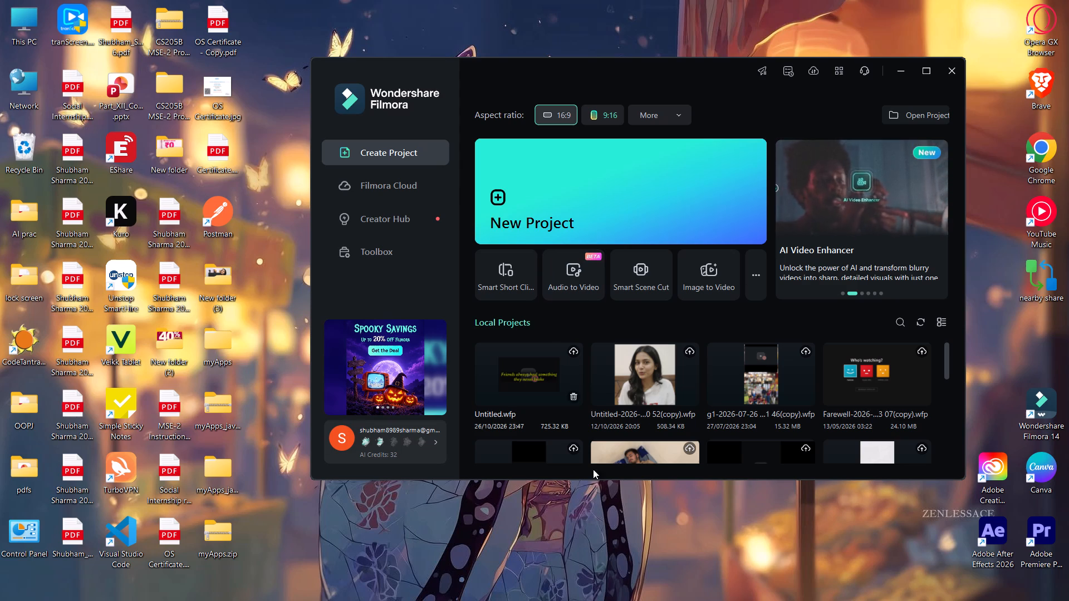
# Create a new video project with the 9:16 vertical aspect ratio.
pyautogui.click(598, 119)
pyautogui.click(599, 186)
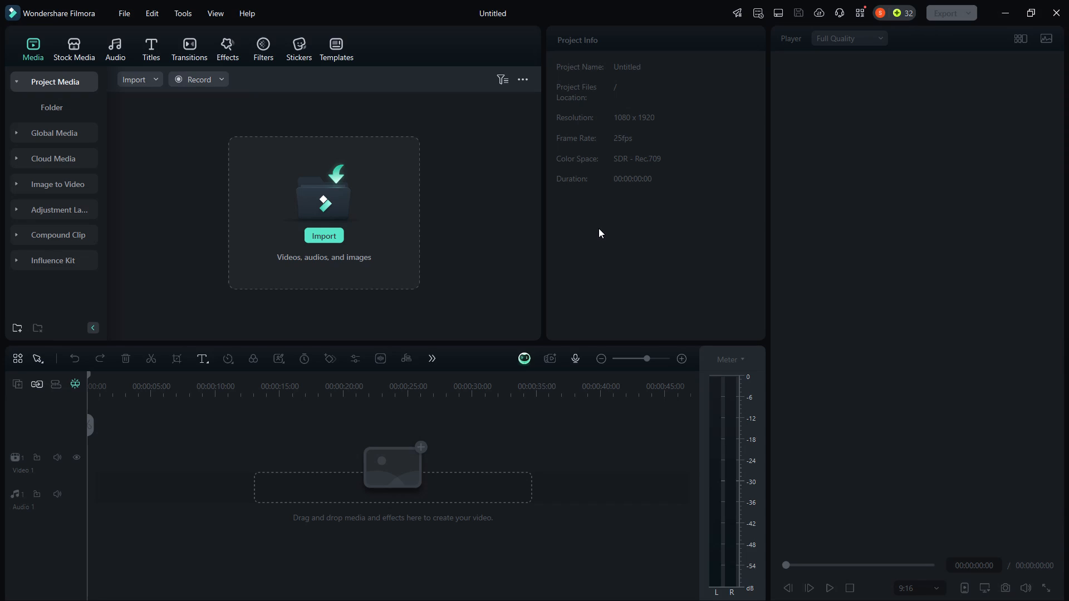
# Open the file chooser for importing media into the new project.
pyautogui.click(407, 281)
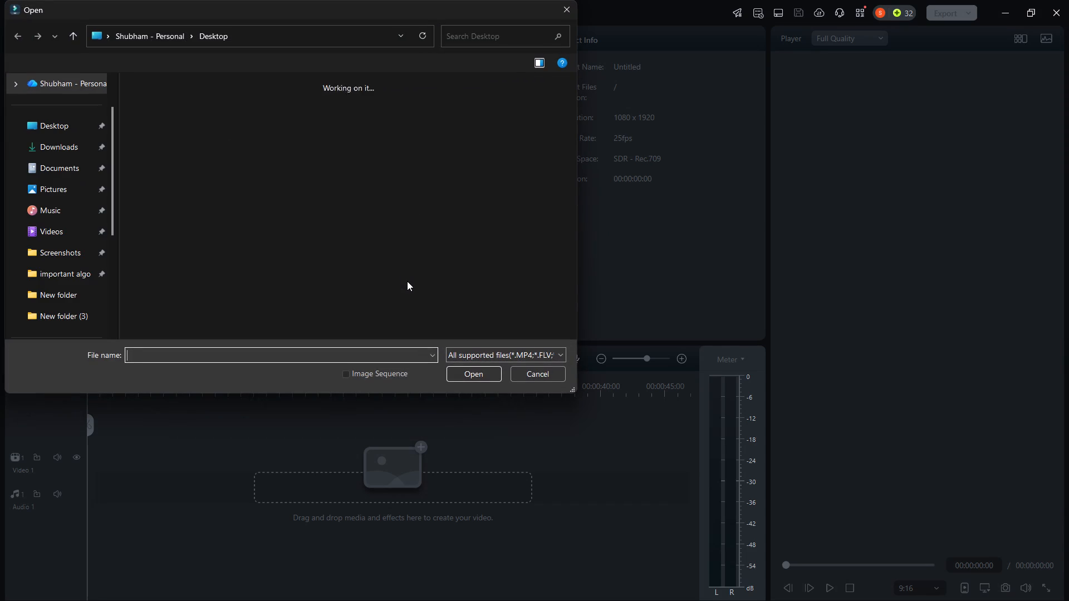
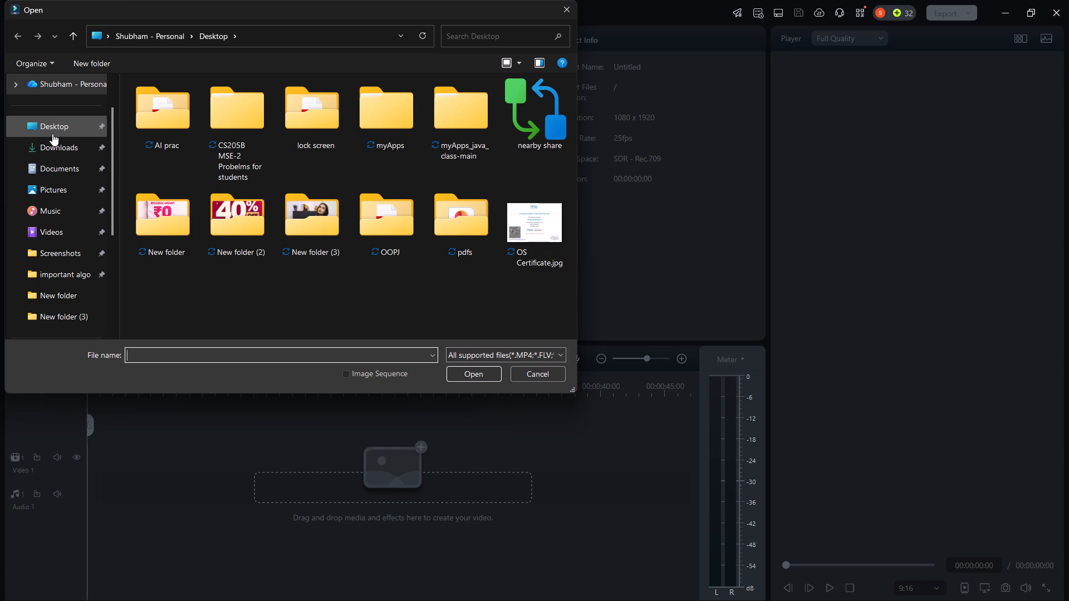
# Dismiss the media file chooser without importing anything and minimize the Filmora window to reach the desktop.
pyautogui.click(523, 378)
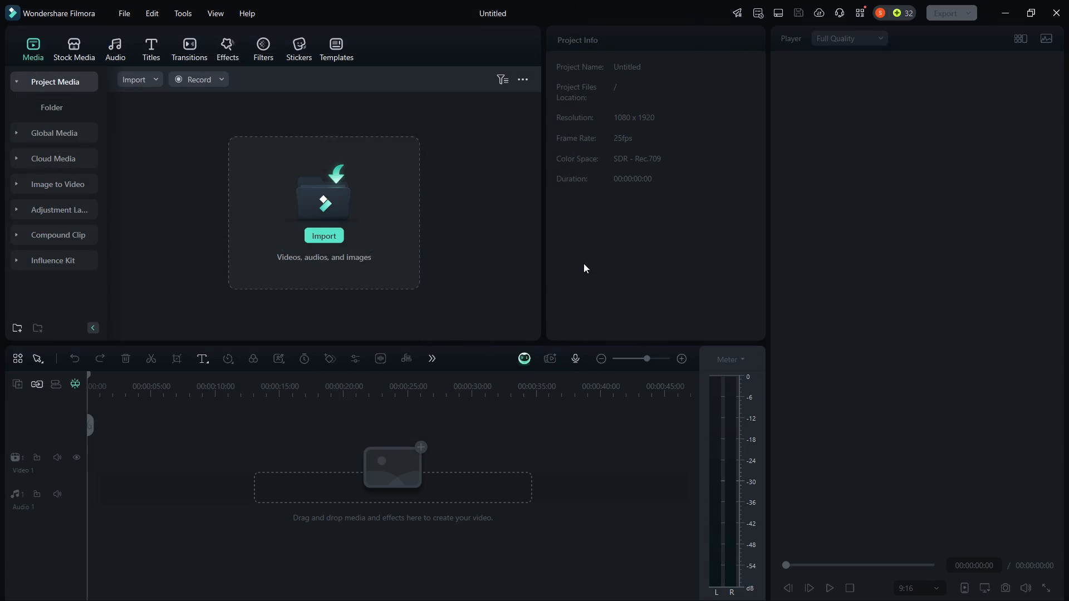
pyautogui.click(1004, 11)
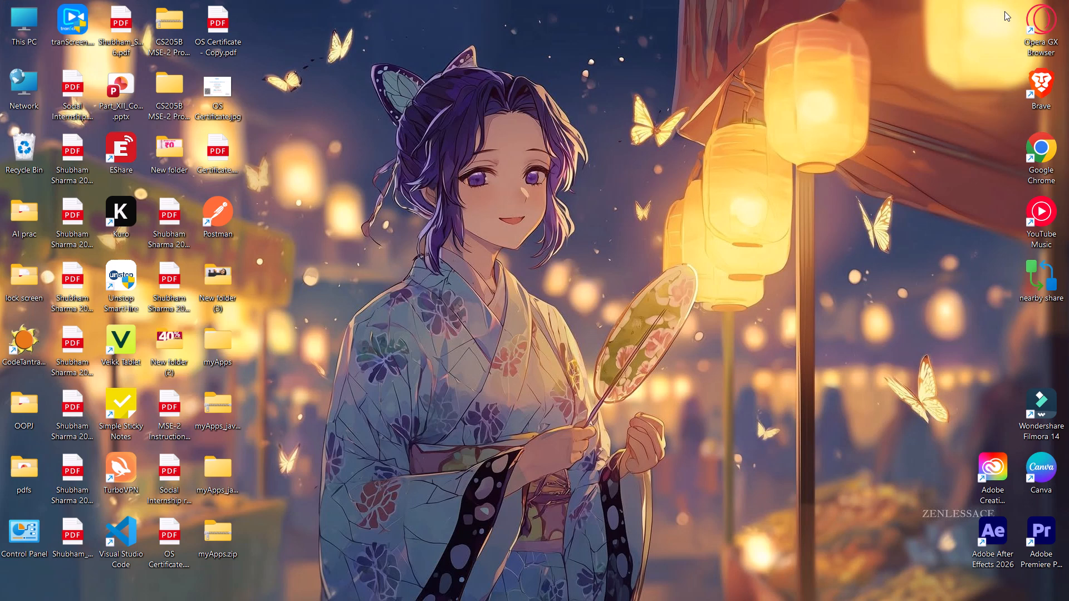
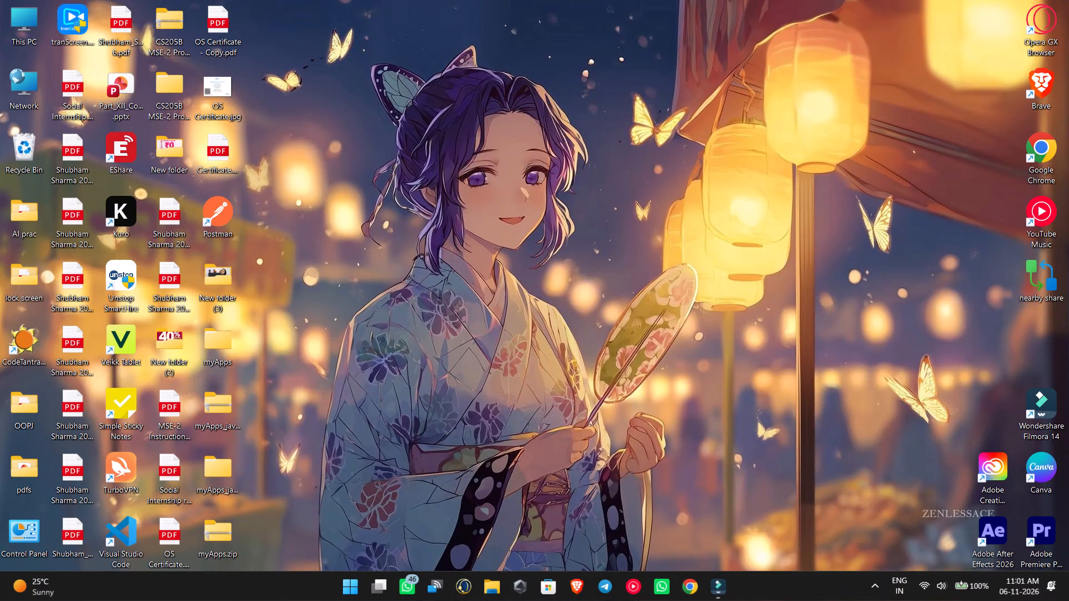
# Switch back to Filmora and import all eight video clips from New folder (3) on the Desktop, declining proxy file creation.
pyautogui.click(725, 599)
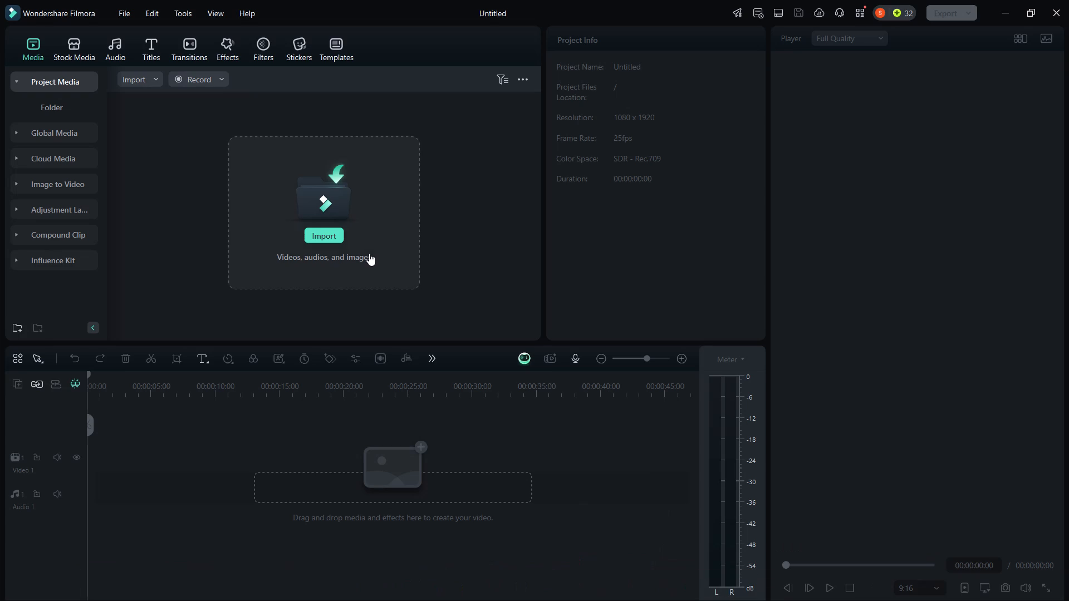
pyautogui.click(342, 242)
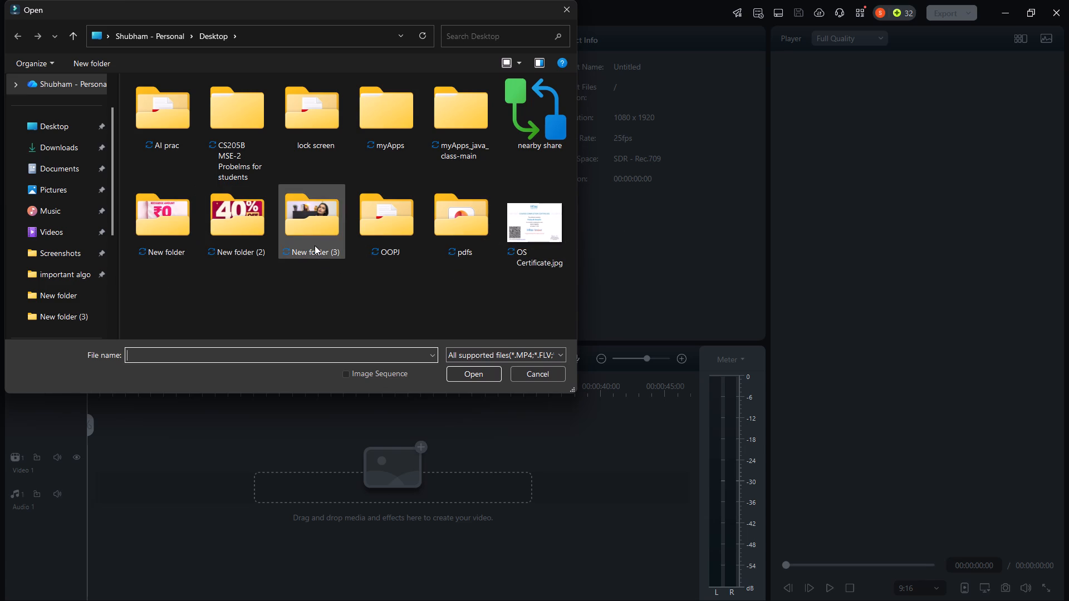
pyautogui.doubleClick(315, 245)
pyautogui.moveTo(562, 267); pyautogui.dragTo(148, 125)
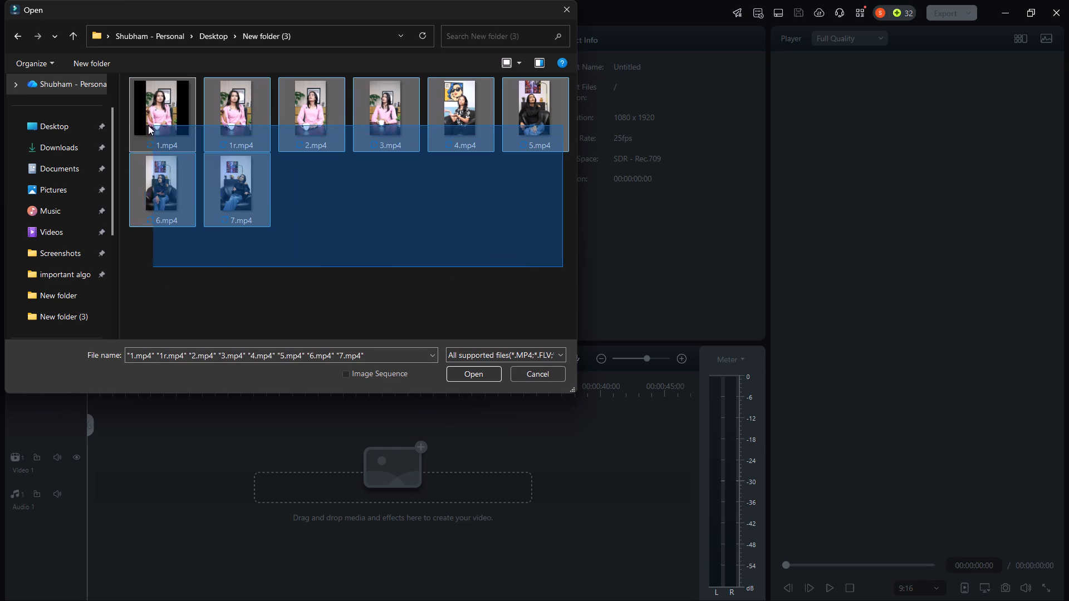
pyautogui.moveTo(148, 125); pyautogui.dragTo(124, 127)
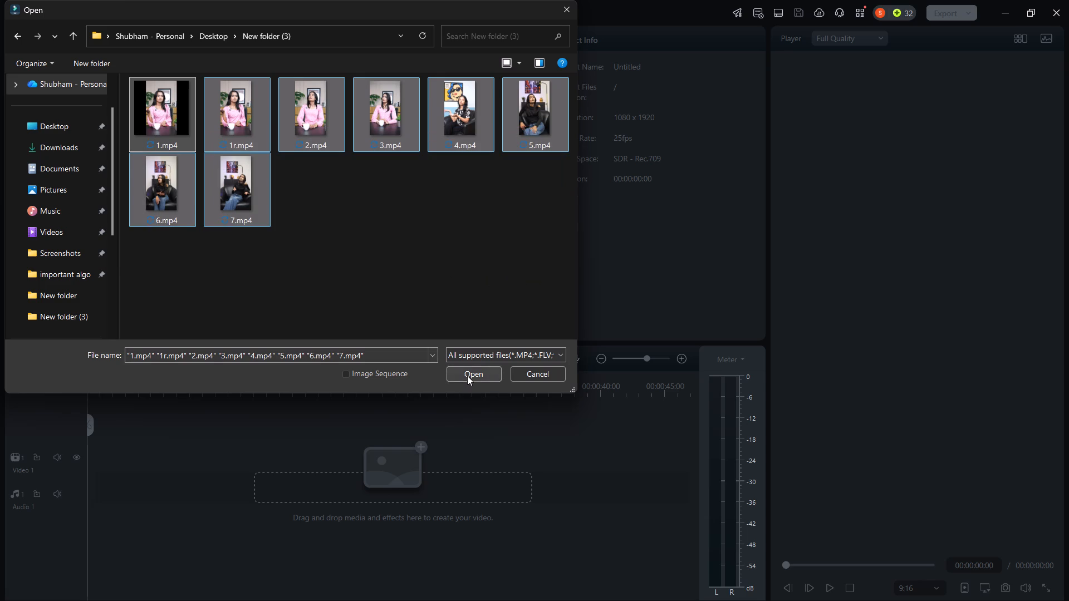
pyautogui.click(467, 376)
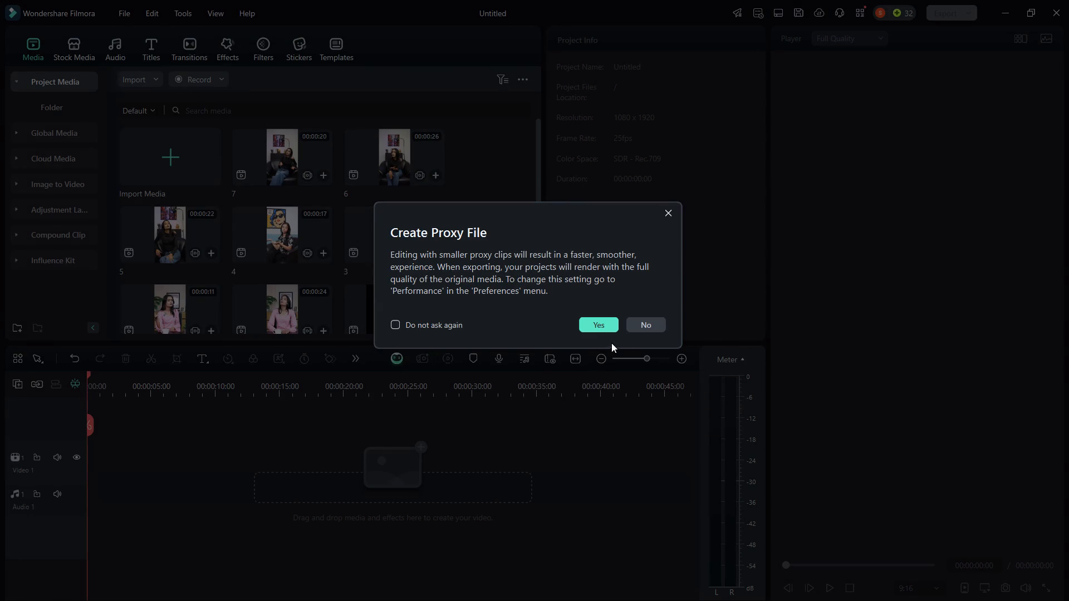
pyautogui.click(649, 319)
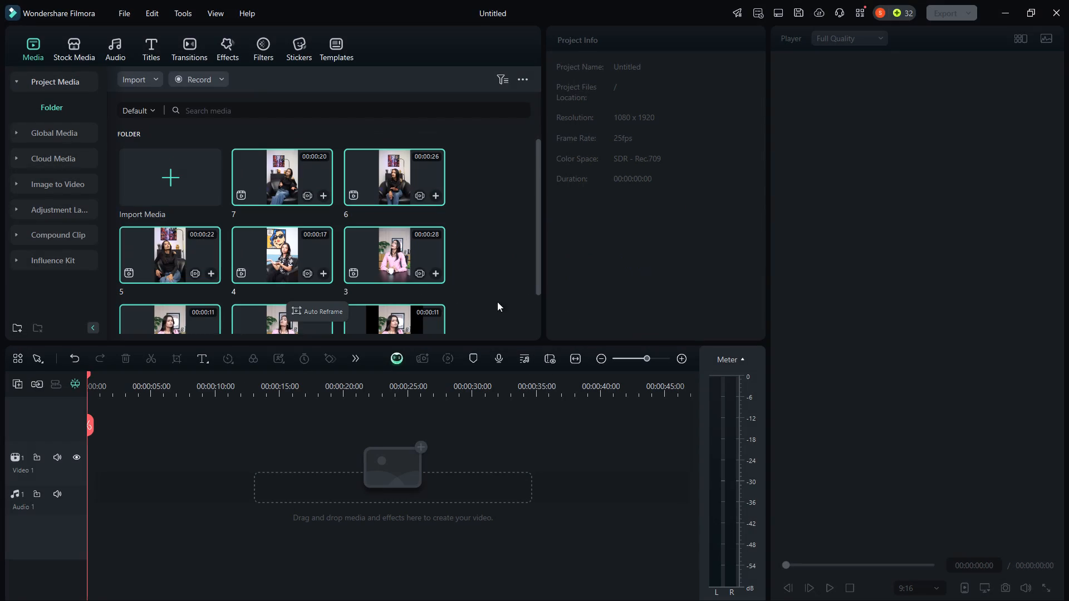
# Place clip 1r from the project media at the very start of the Video 1 track.
pyautogui.click(512, 272)
pyautogui.scroll(-2, 512, 272)
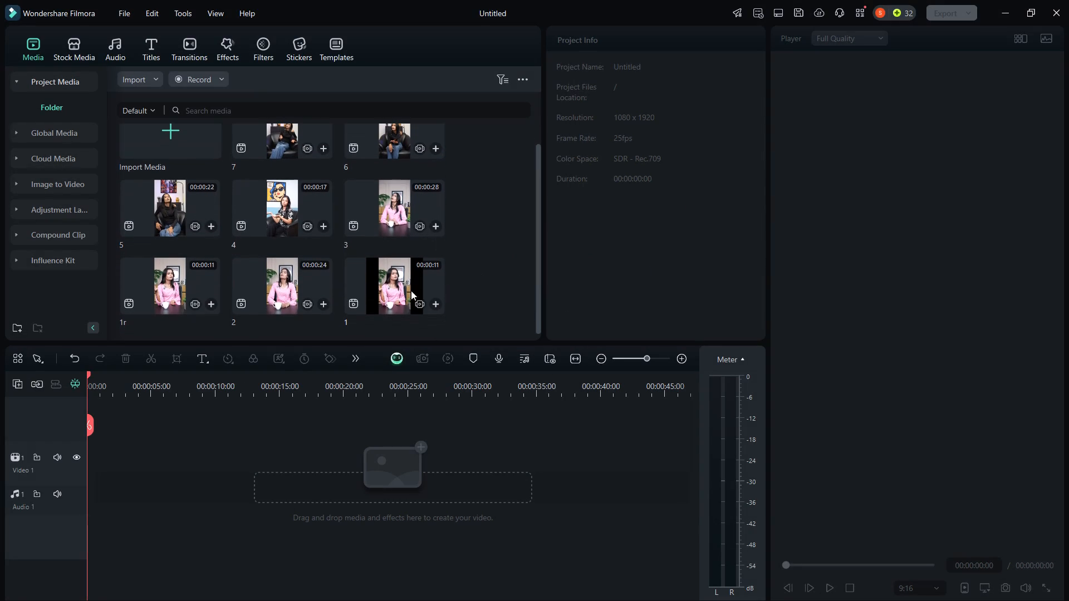
pyautogui.moveTo(395, 287); pyautogui.dragTo(389, 292)
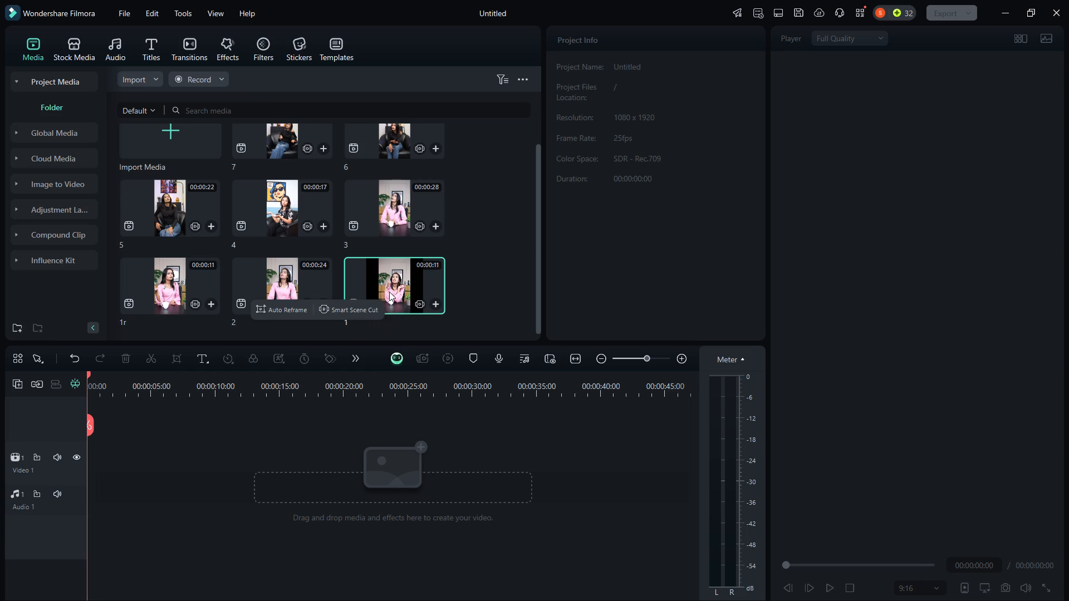
pyautogui.moveTo(164, 282); pyautogui.dragTo(90, 465)
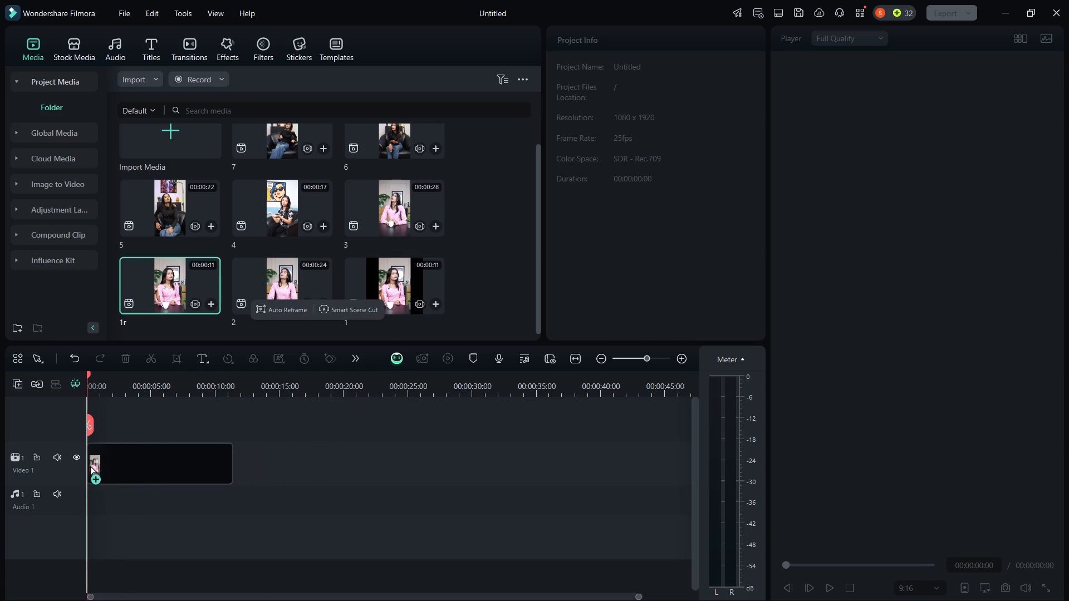
pyautogui.moveTo(90, 465); pyautogui.dragTo(85, 466)
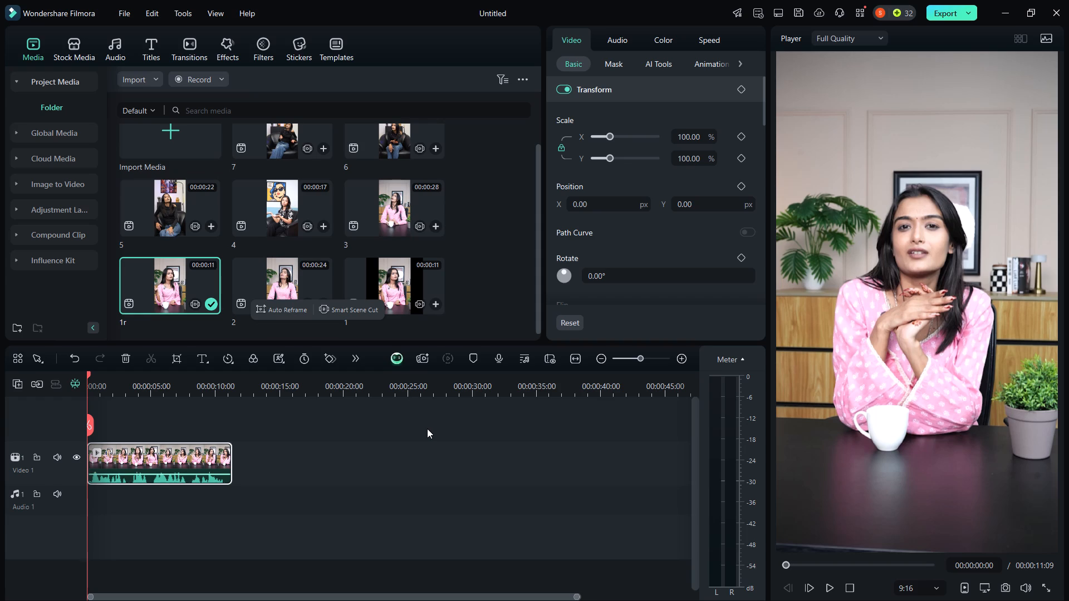
# Import the six vidssave.com song files, from Badshah - Jugnu through Aditya Rikhari - SAMJHO NA, from the Downloads folder.
pyautogui.doubleClick(492, 249)
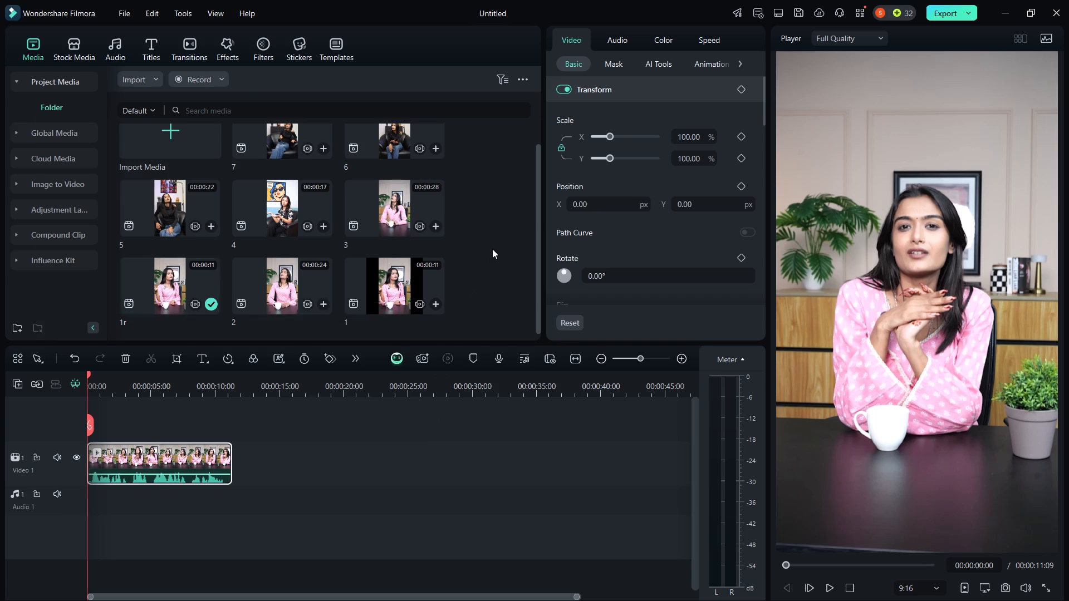
pyautogui.click(77, 143)
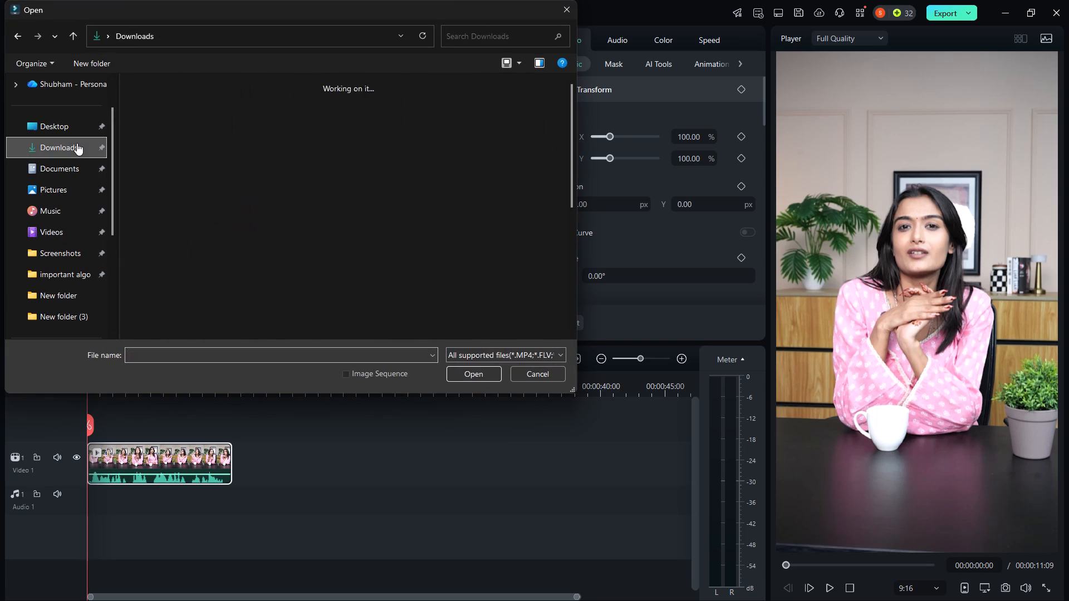
pyautogui.click(379, 145)
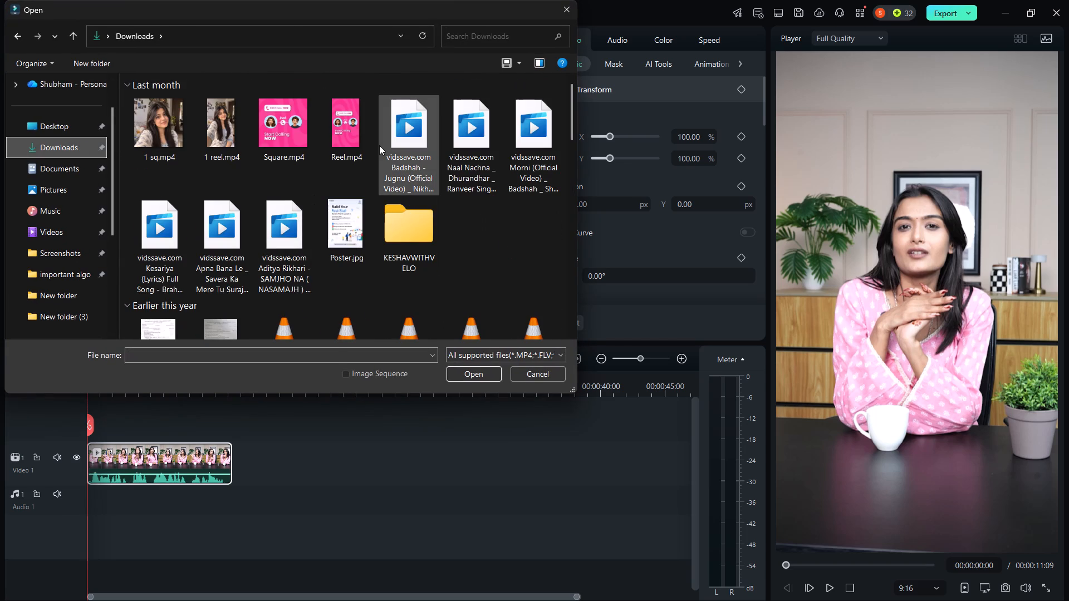
pyautogui.hotkey('shift', 'Right')
pyautogui.hotkey('shift', 'Right')
pyautogui.hotkey('shift', 'Right')
pyautogui.hotkey('shift', 'Right')
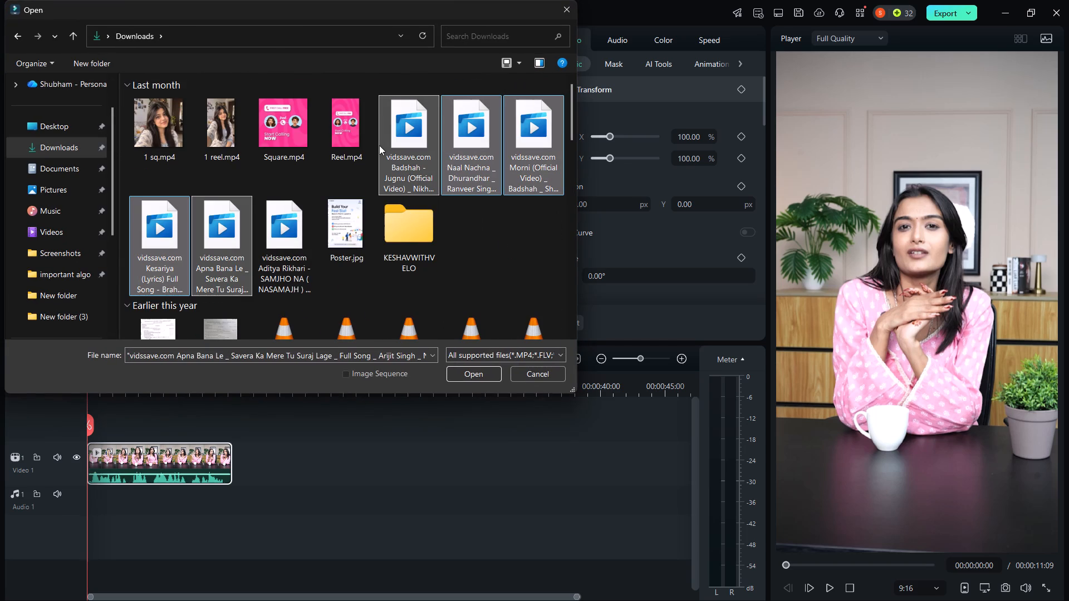
pyautogui.hotkey('shift', 'Right')
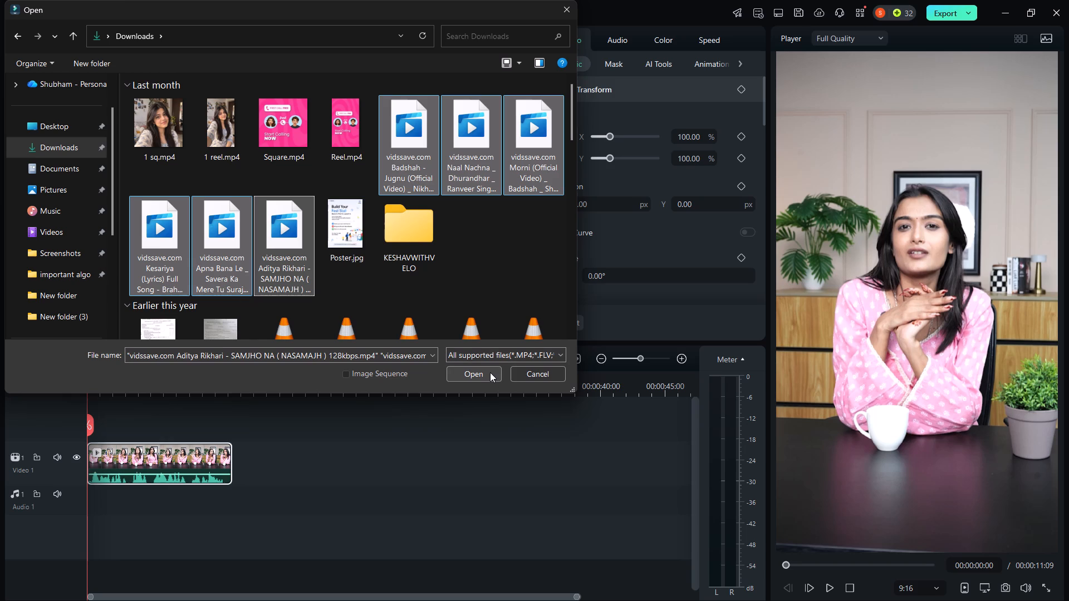
pyautogui.click(490, 372)
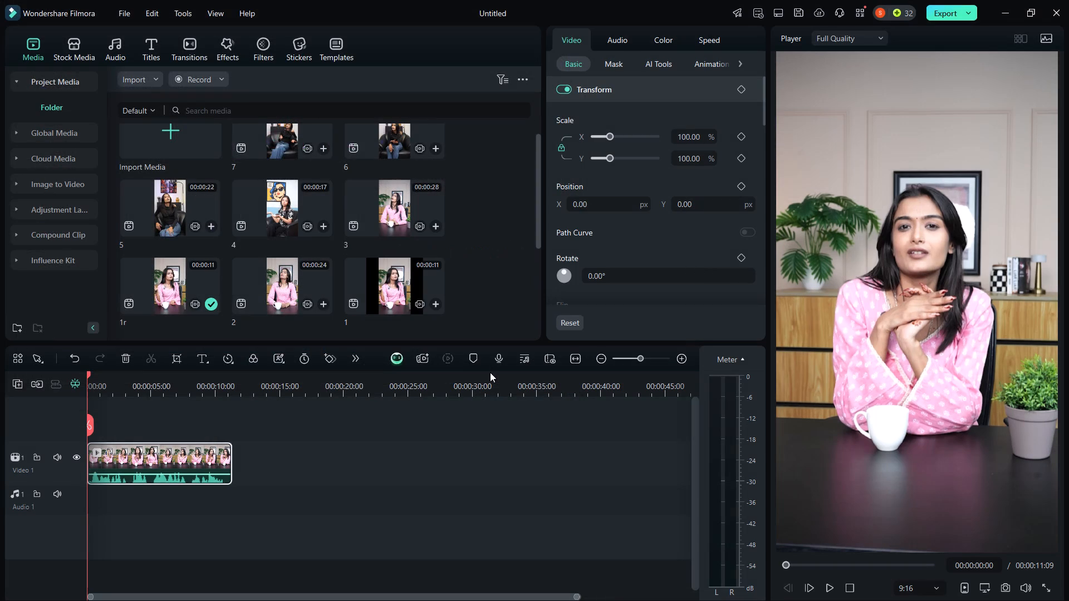
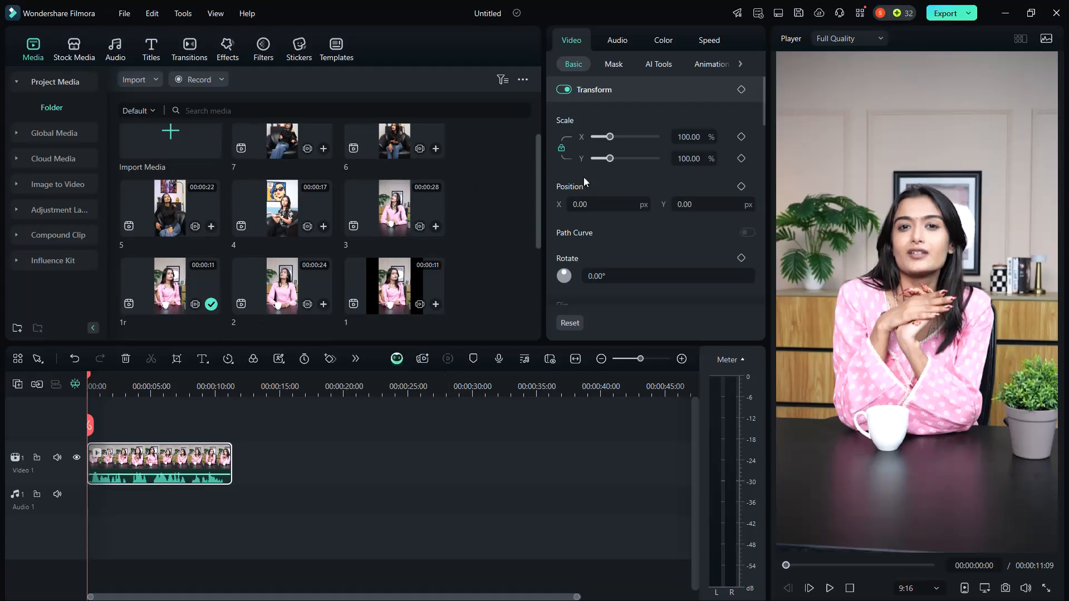
# Import the six vidssave.com song files from the Downloads folder, Badshah - Jugnu through Aditya Rikhari - SAMJHO NA, into the project media.
pyautogui.doubleClick(488, 263)
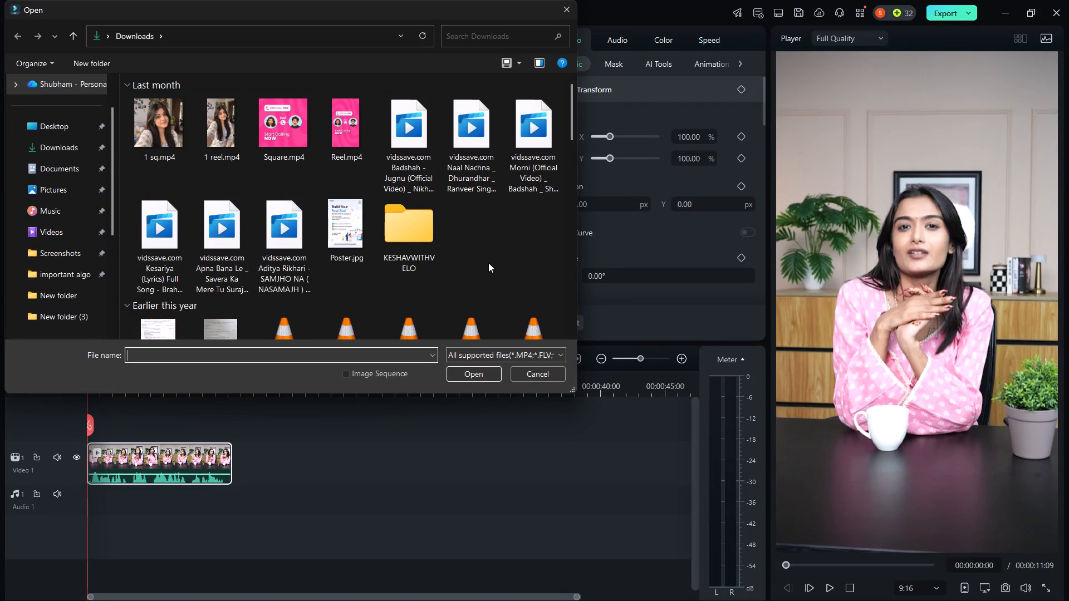
pyautogui.click(390, 141)
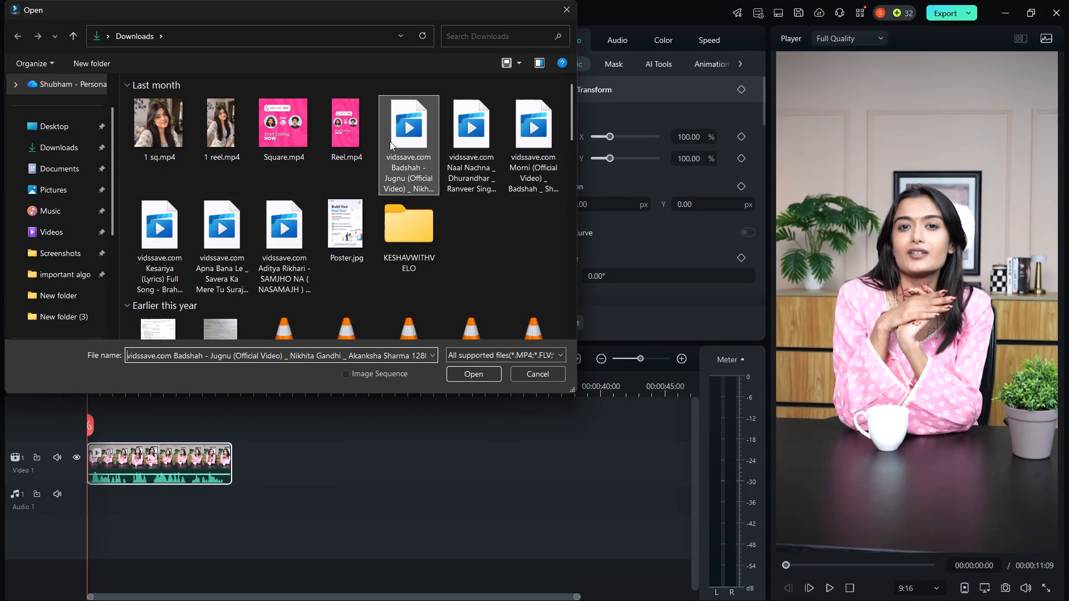
pyautogui.hotkey('shift', 'Right')
pyautogui.hotkey('shift', 'Right')
pyautogui.hotkey('shift', 'Right')
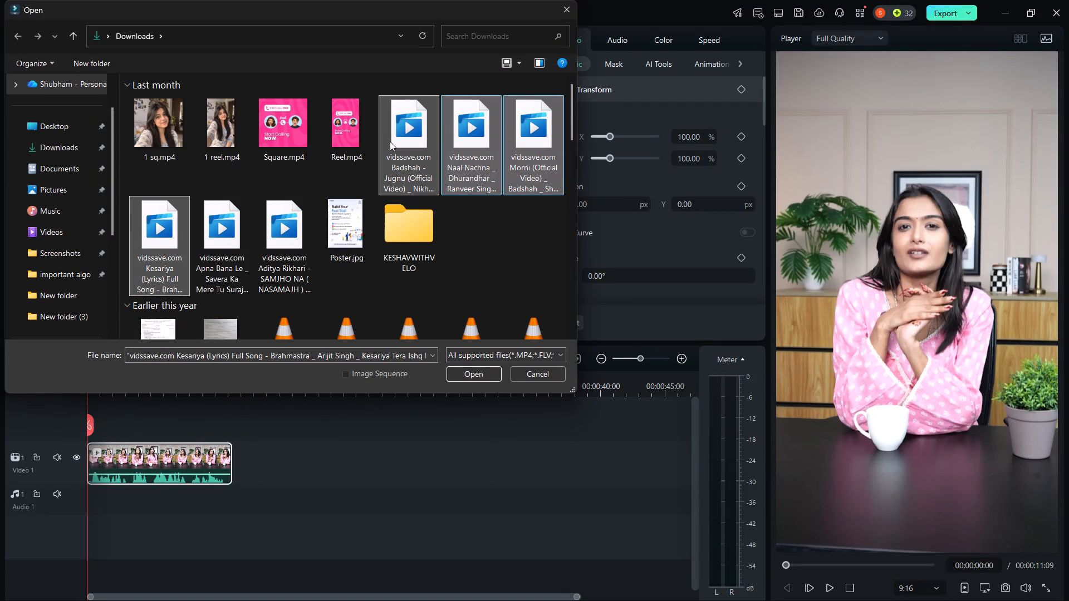
pyautogui.hotkey('shift', 'Right')
pyautogui.hotkey('shift', 'Right')
pyautogui.scroll(-1, 449, 257)
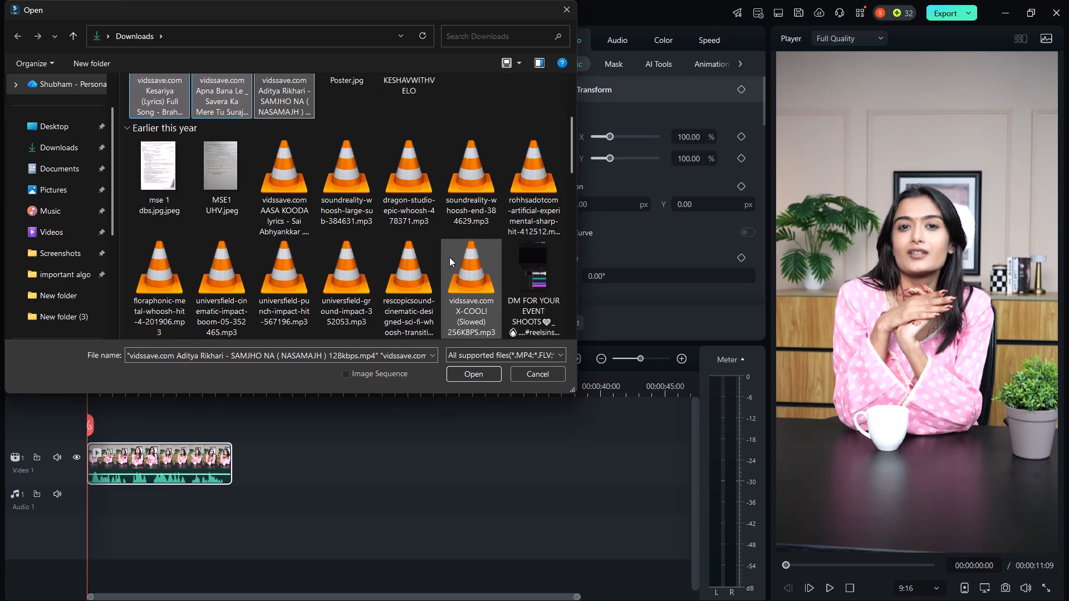
pyautogui.scroll(-6, 449, 257)
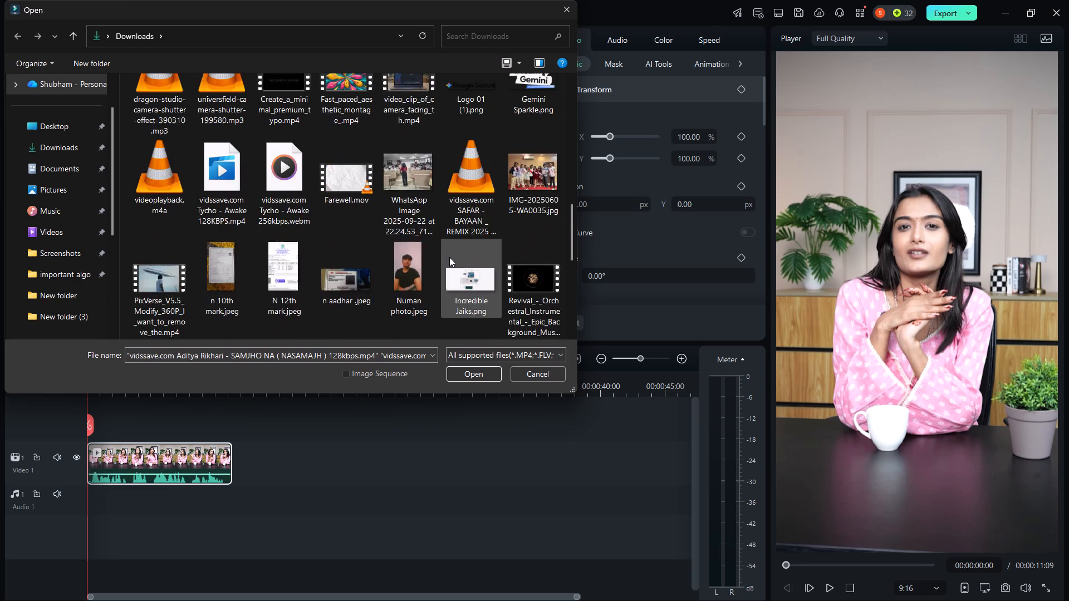
pyautogui.scroll(-3, 449, 257)
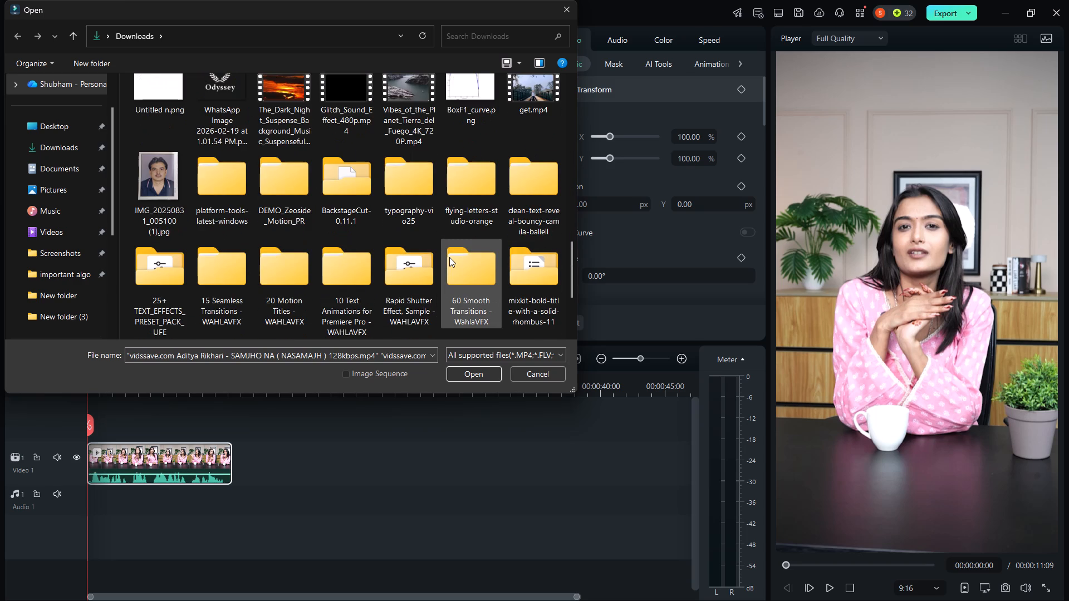
pyautogui.scroll(-3, 449, 257)
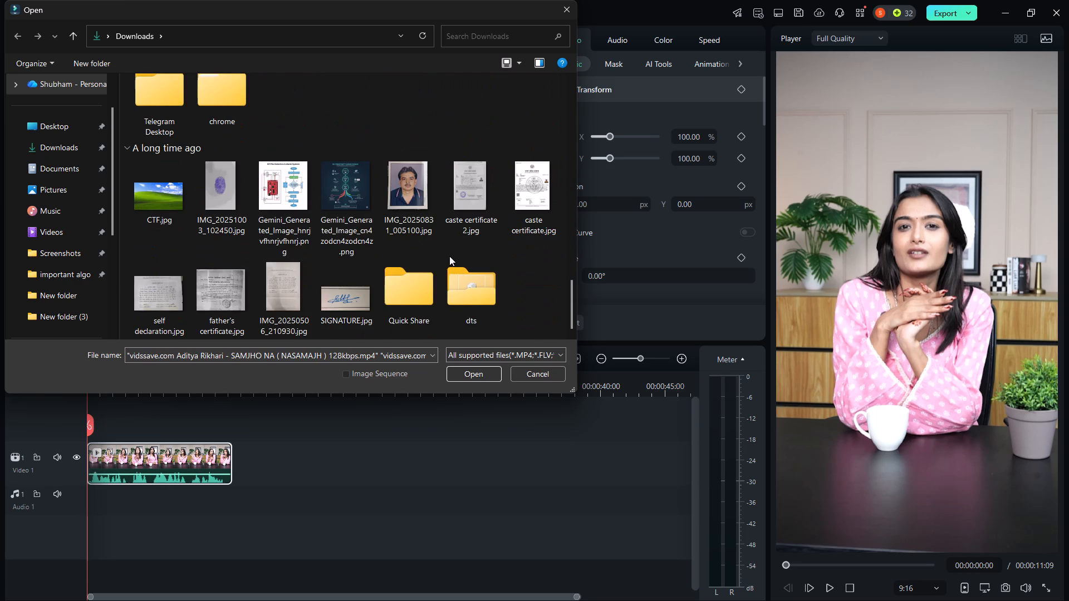
pyautogui.scroll(18, 449, 256)
pyautogui.scroll(-2, 449, 252)
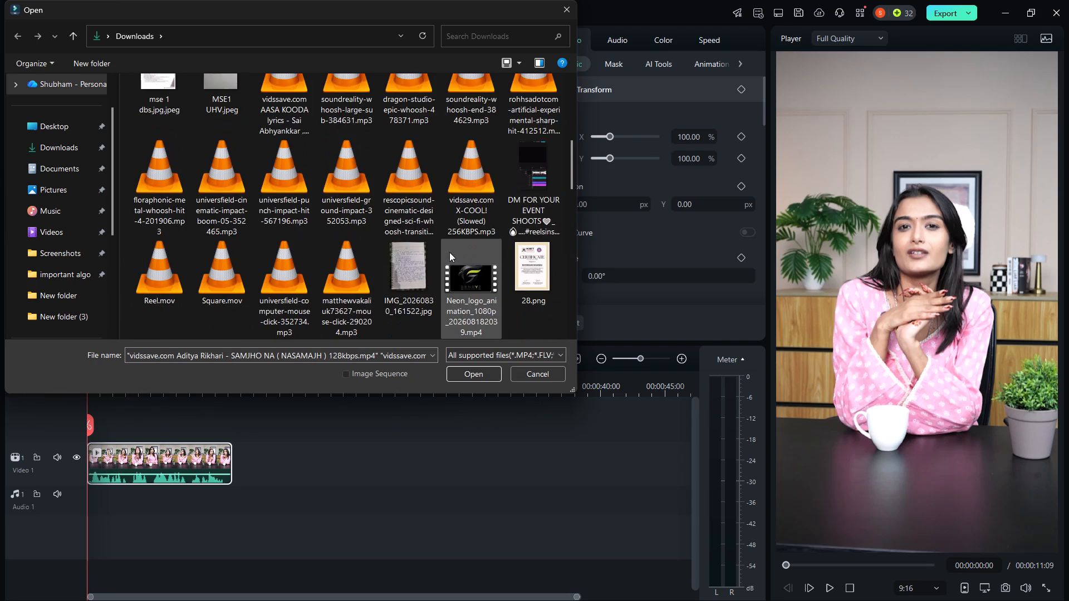
pyautogui.scroll(2, 449, 252)
pyautogui.scroll(-1, 449, 252)
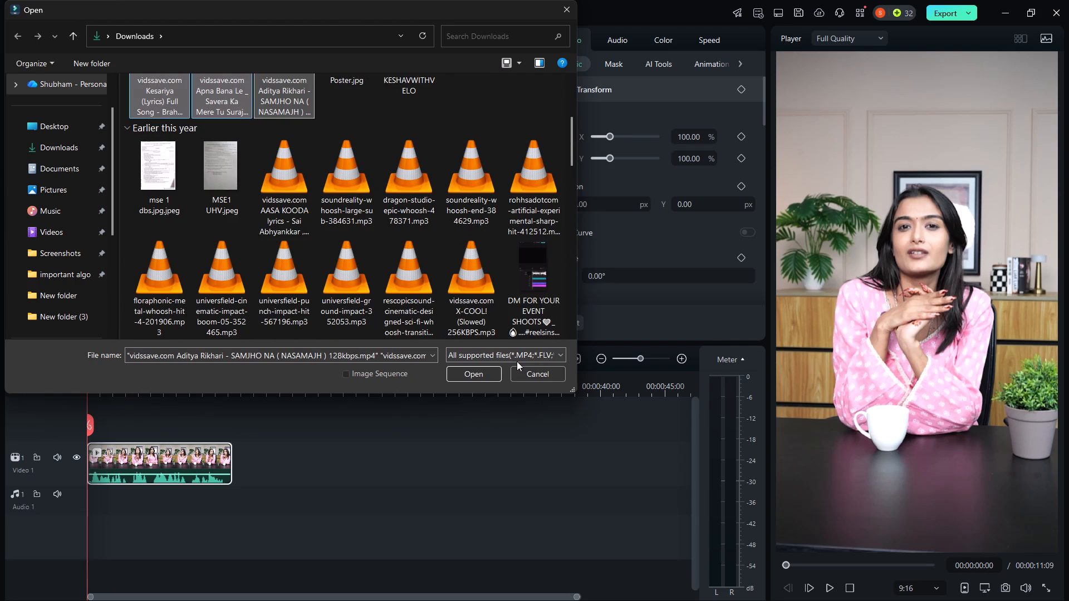
pyautogui.click(490, 371)
pyautogui.scroll(-3, 489, 268)
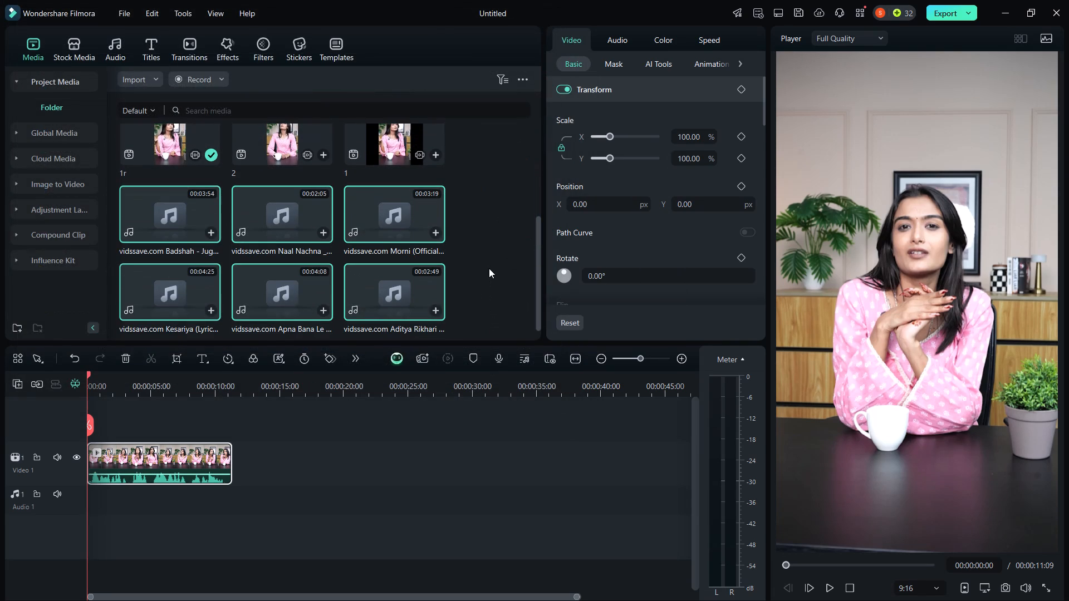
pyautogui.scroll(-4, 489, 268)
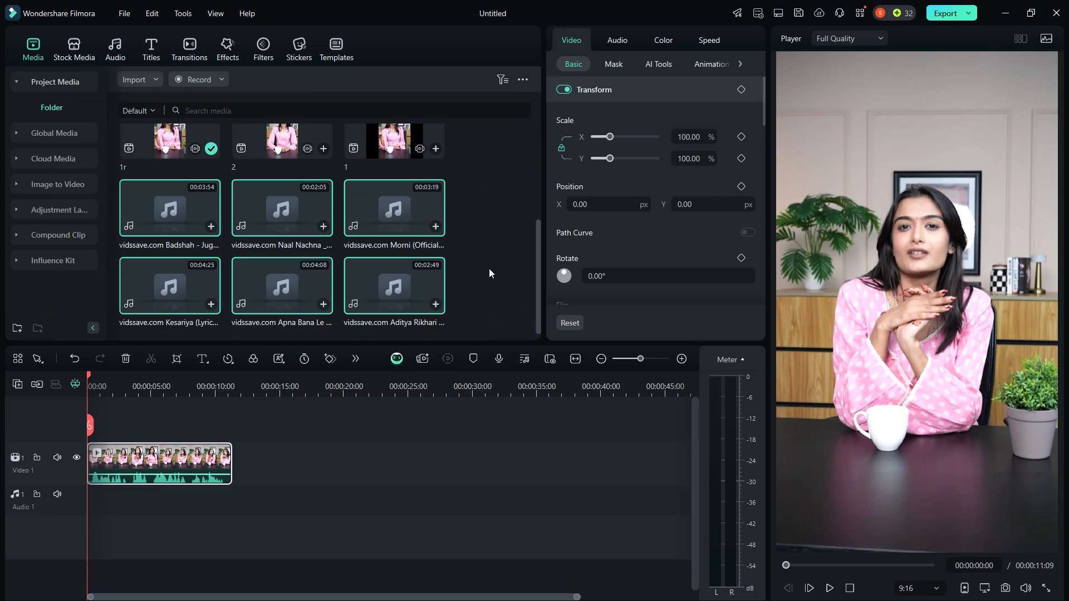
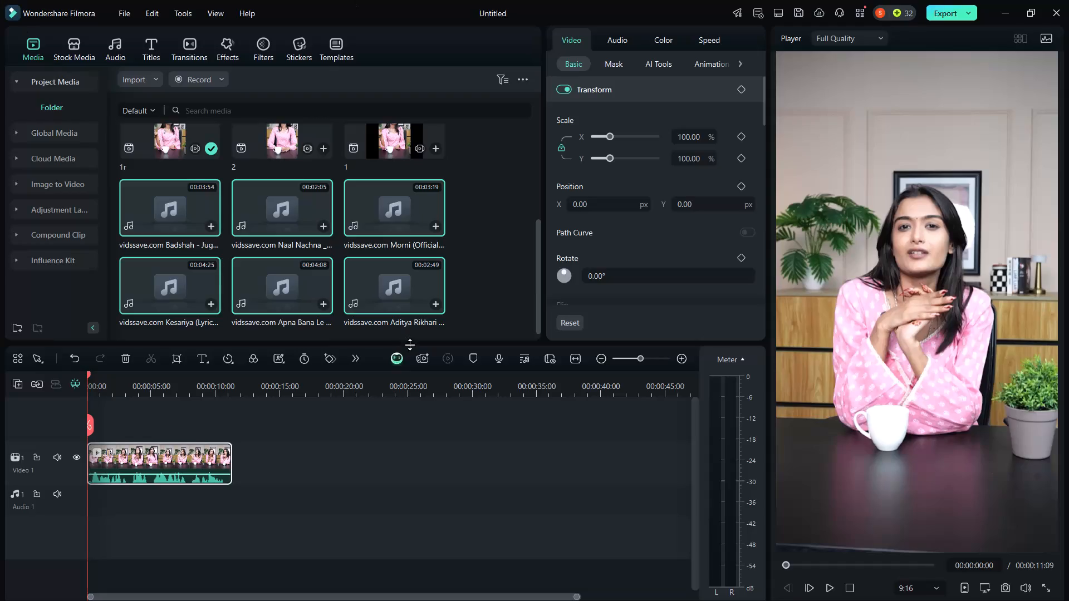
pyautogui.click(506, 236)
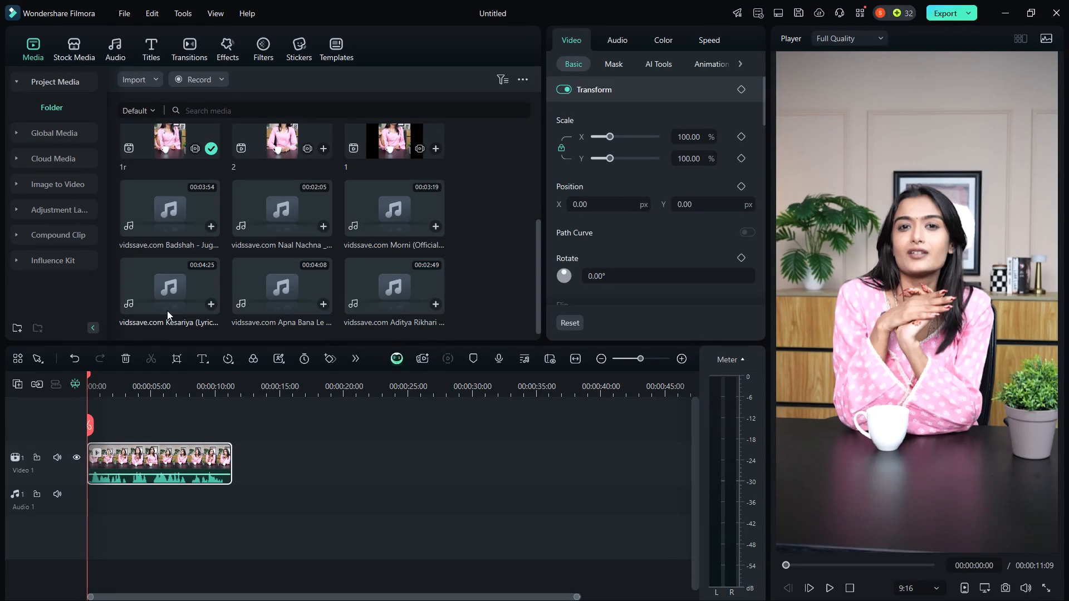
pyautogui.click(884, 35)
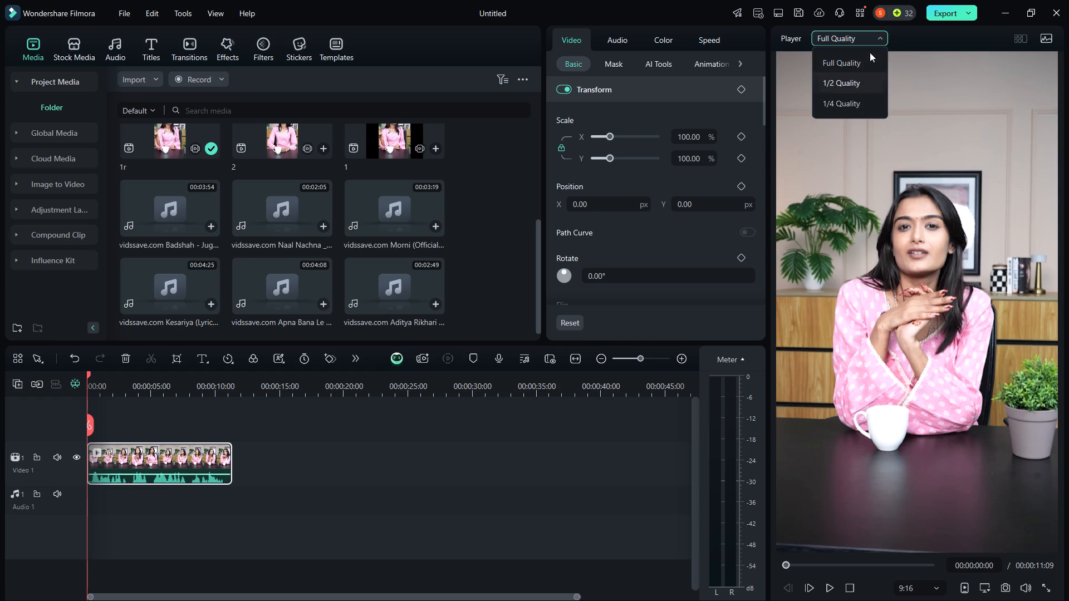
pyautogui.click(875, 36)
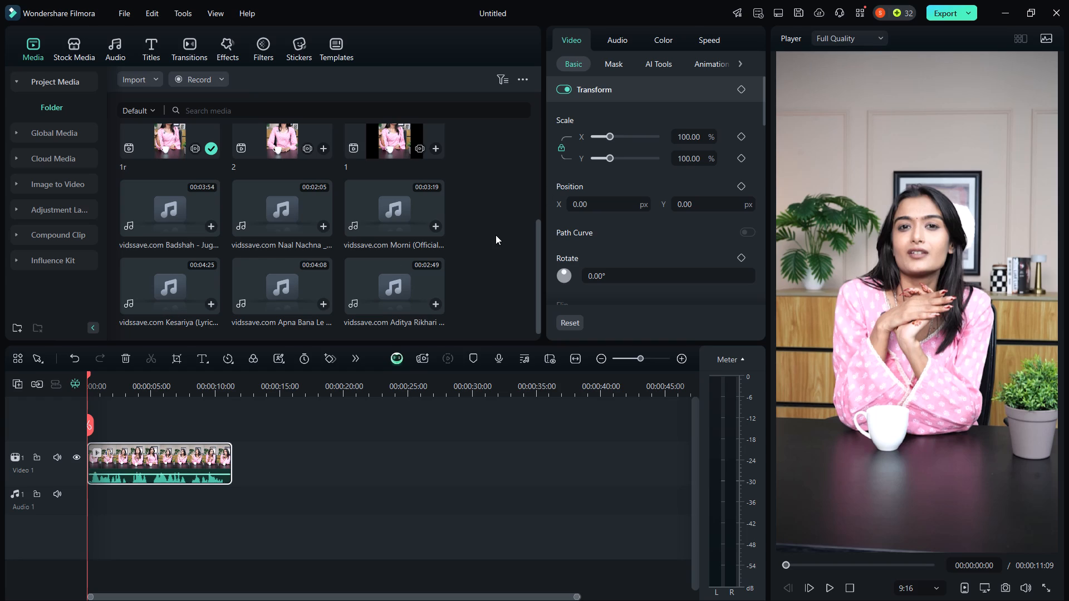
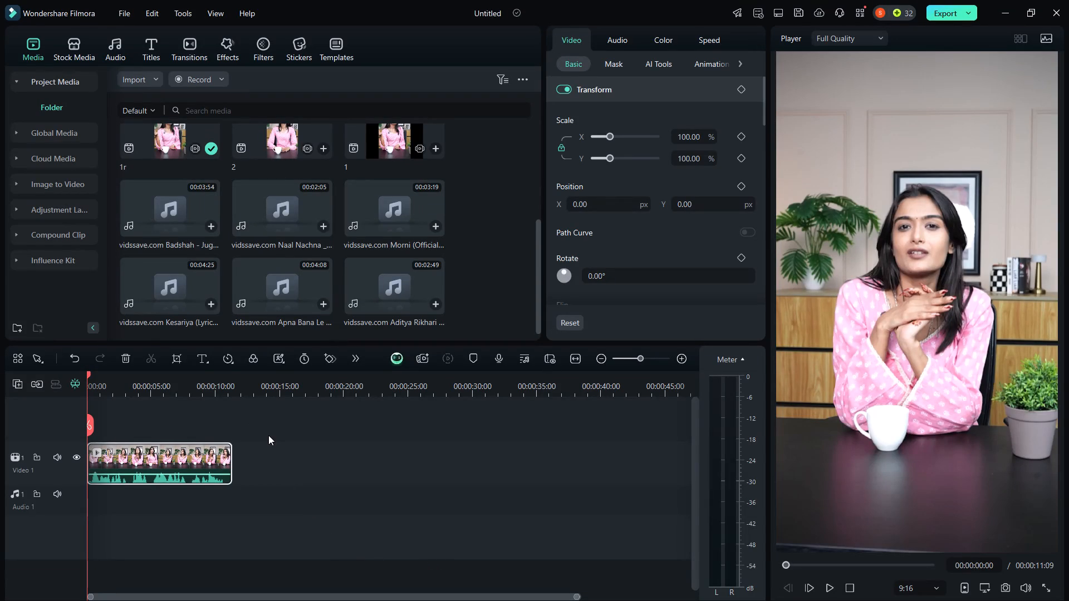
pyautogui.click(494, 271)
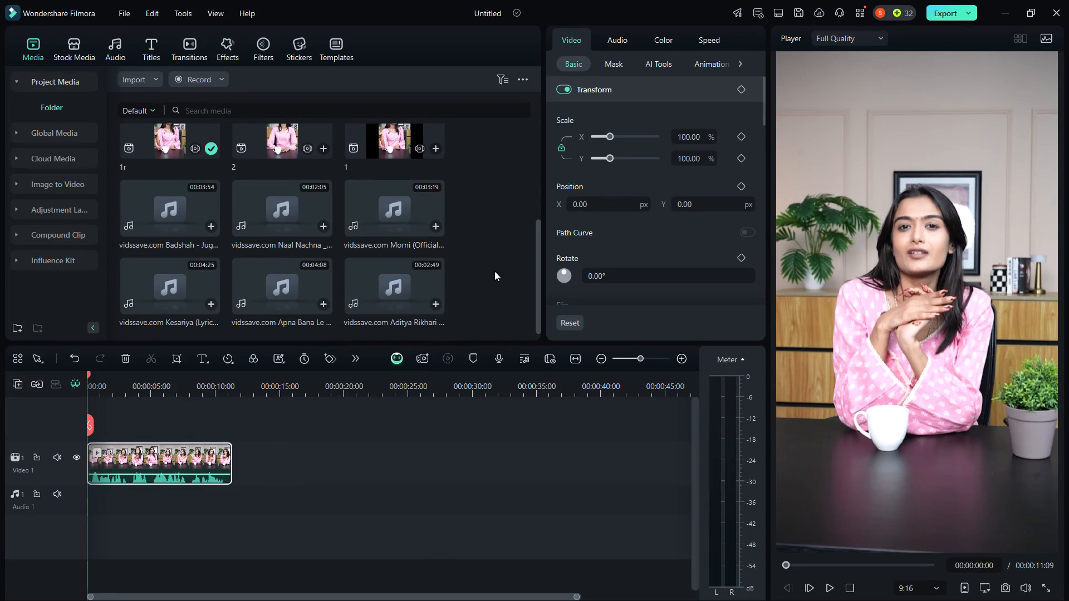
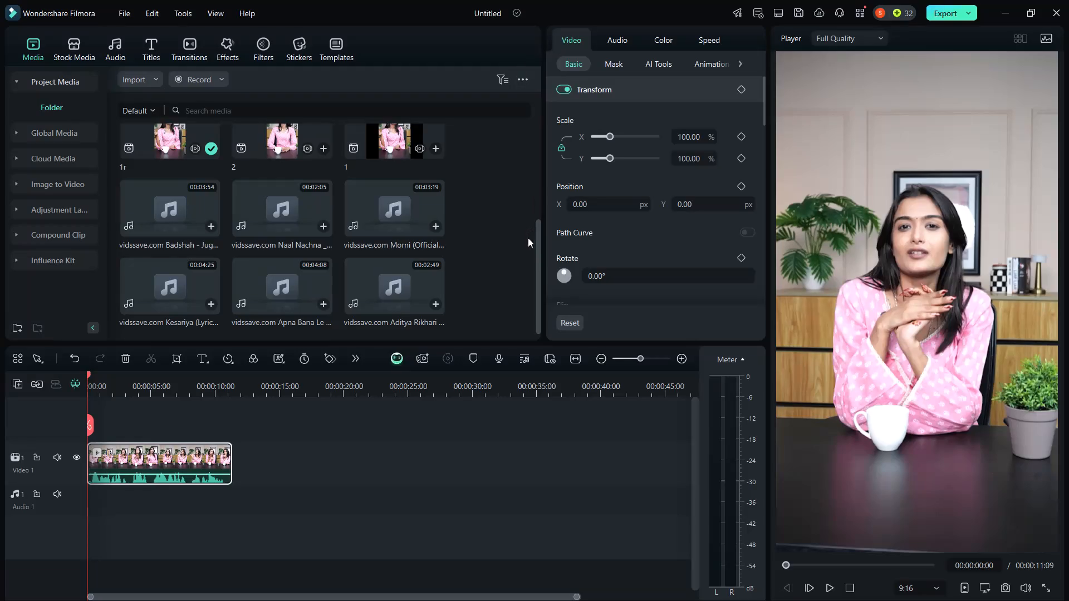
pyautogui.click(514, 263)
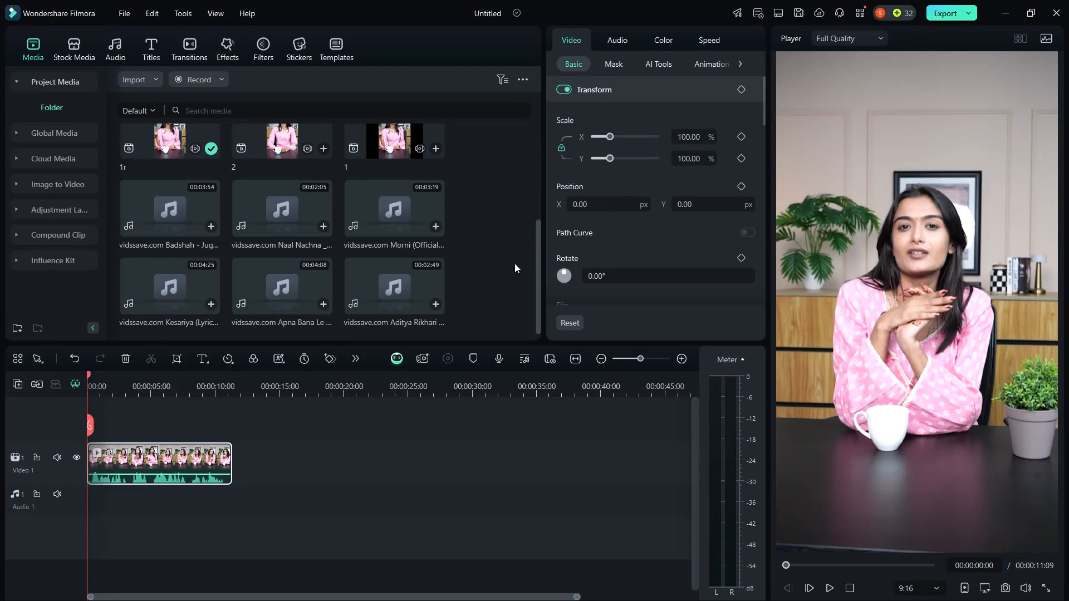
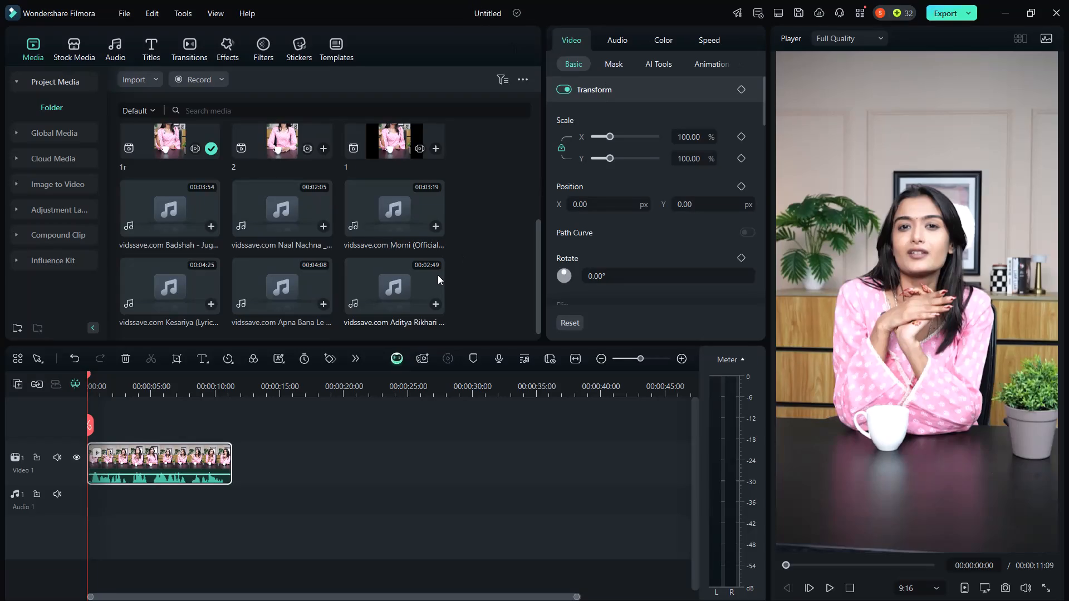
# Place the song Apna Bana Le on a new audio track, starting about 10 seconds into the timeline.
pyautogui.click(500, 253)
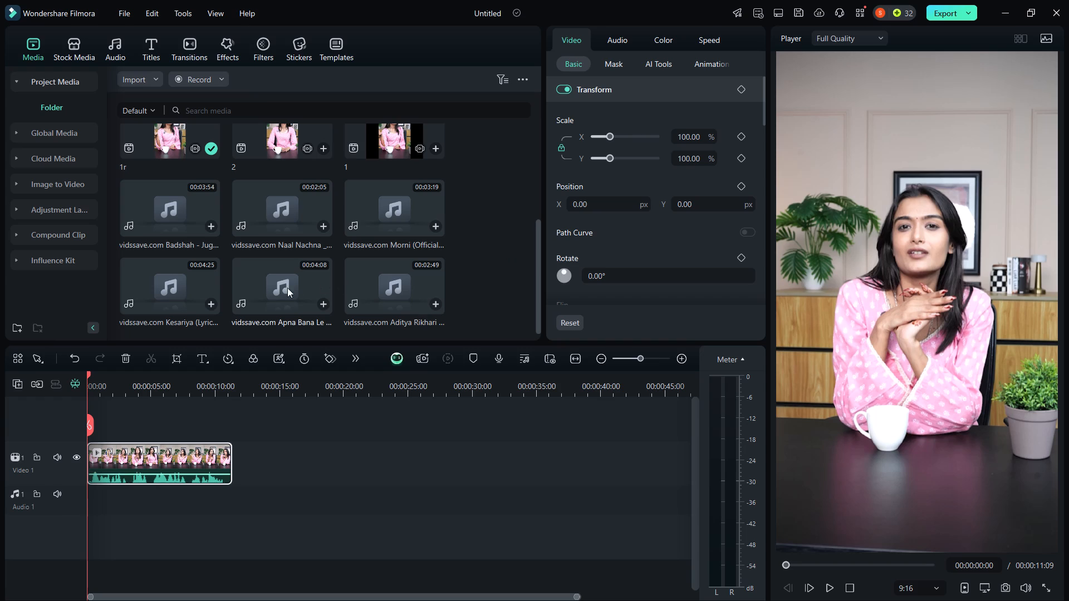
pyautogui.click(250, 302)
pyautogui.moveTo(272, 287); pyautogui.dragTo(211, 518)
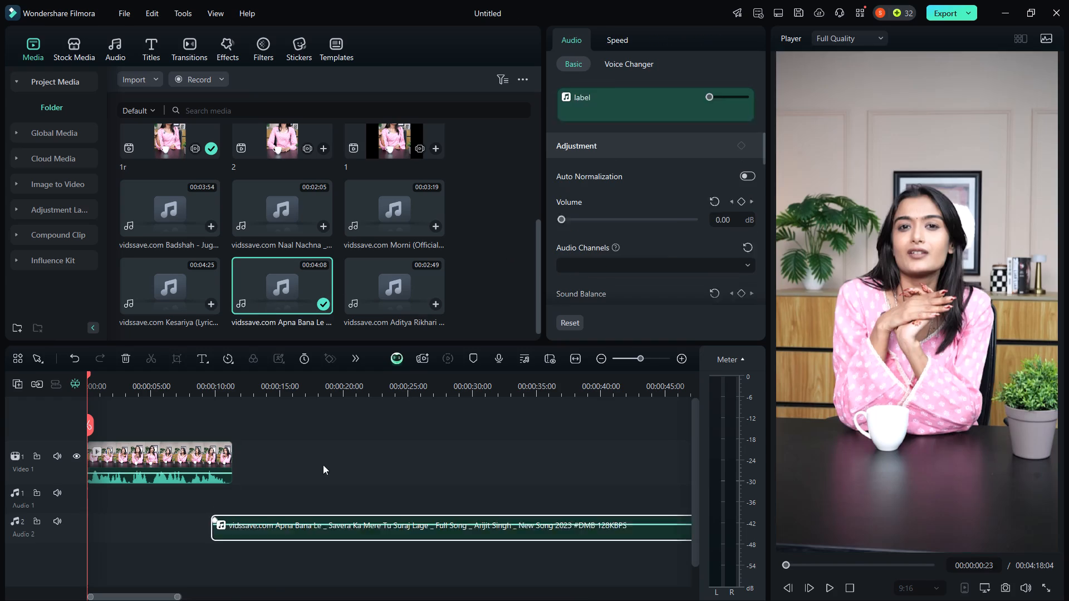
# Audition Apna Bana Le from about 0:34 to 1:17 on the timeline, looking for a suitable section.
pyautogui.click(331, 377)
pyautogui.moveTo(331, 379); pyautogui.dragTo(516, 442)
pyautogui.press('space')
pyautogui.keyDown('alt'); pyautogui.scroll(-3, 521, 442); pyautogui.keyUp('alt')
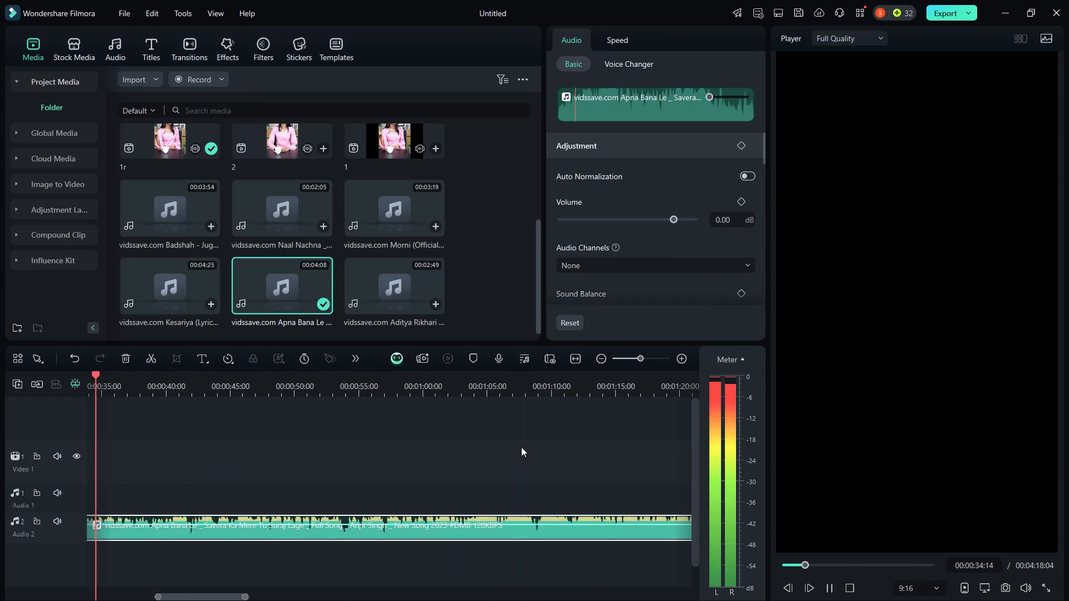
pyautogui.keyDown('alt'); pyautogui.scroll(-5, 521, 447); pyautogui.keyUp('alt')
pyautogui.keyDown('ctrl'); pyautogui.scroll(-11, 381, 454); pyautogui.keyUp('ctrl')
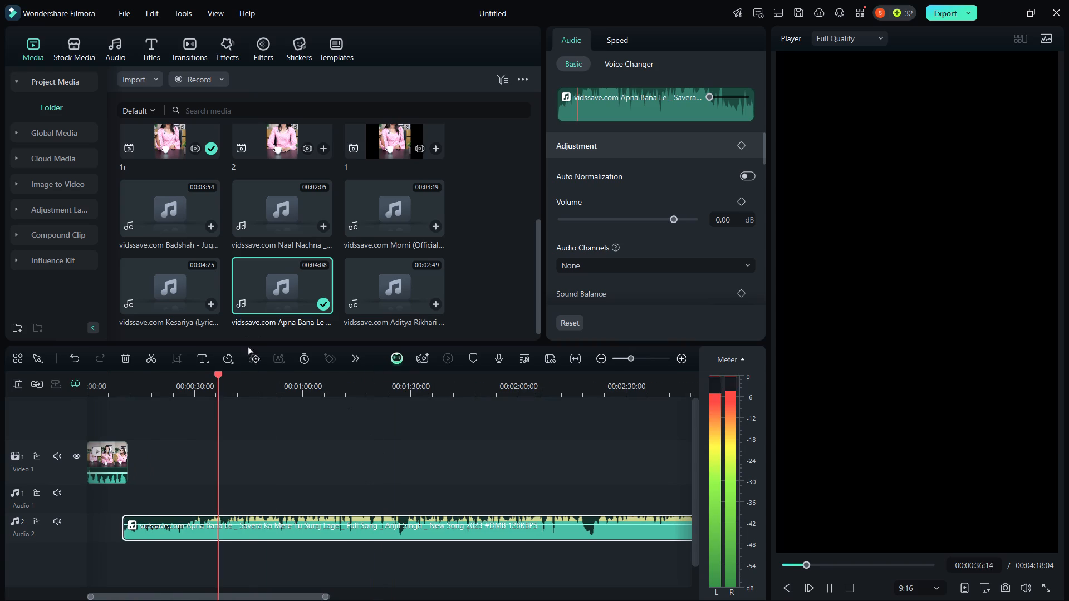
pyautogui.click(249, 378)
pyautogui.click(293, 379)
pyautogui.press('space')
pyautogui.click(340, 388)
pyautogui.click(356, 386)
pyautogui.press('space')
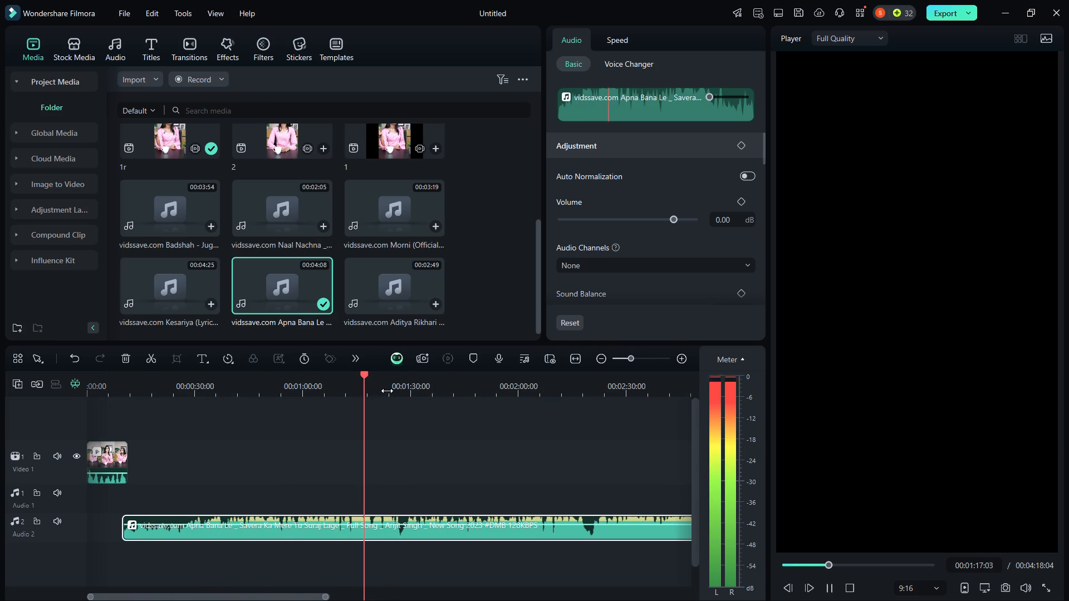
# Sample passages of the song between about 0:54 and 2:21 on the timeline to compare its sections.
pyautogui.click(315, 374)
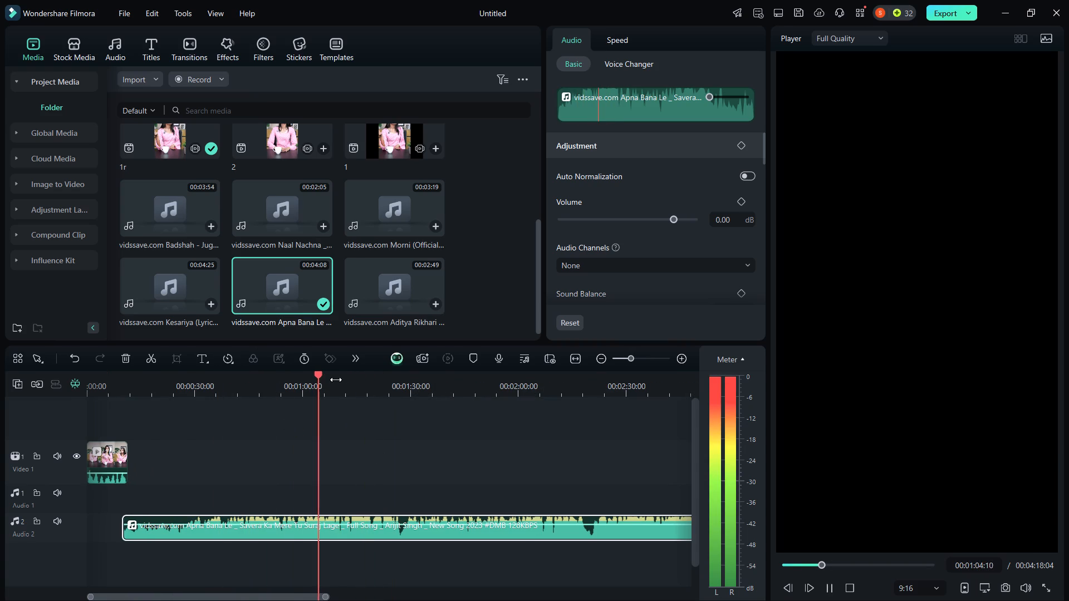
pyautogui.click(283, 385)
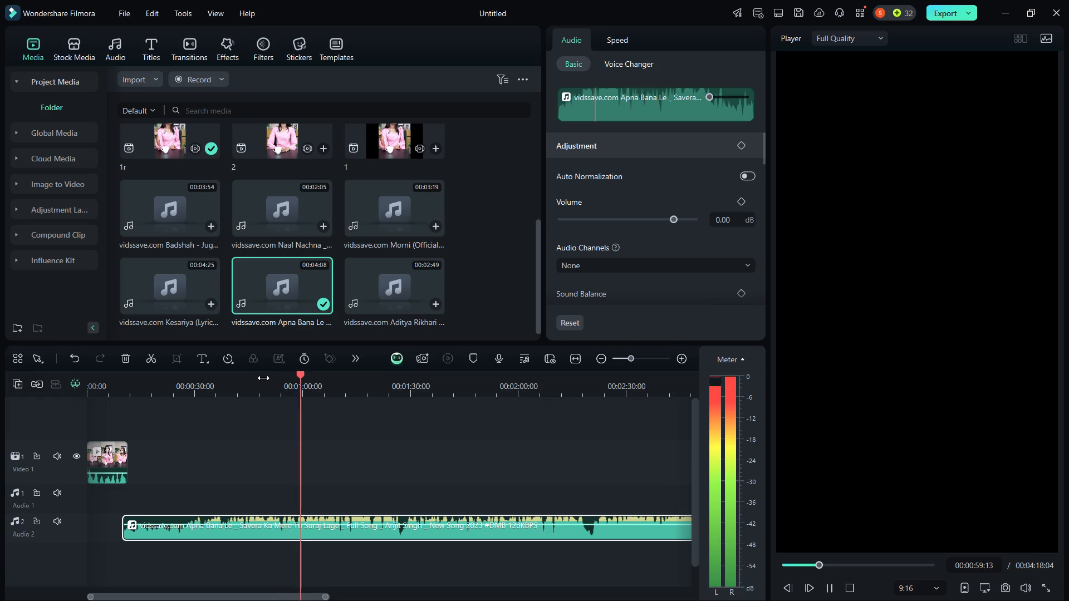
pyautogui.click(335, 385)
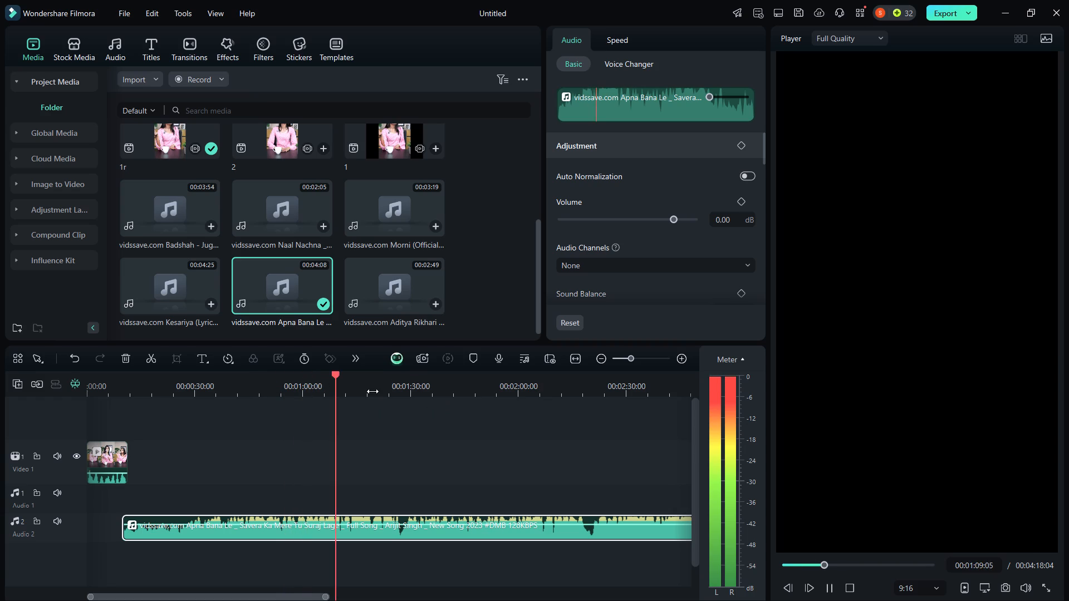
pyautogui.click(370, 385)
pyautogui.click(397, 386)
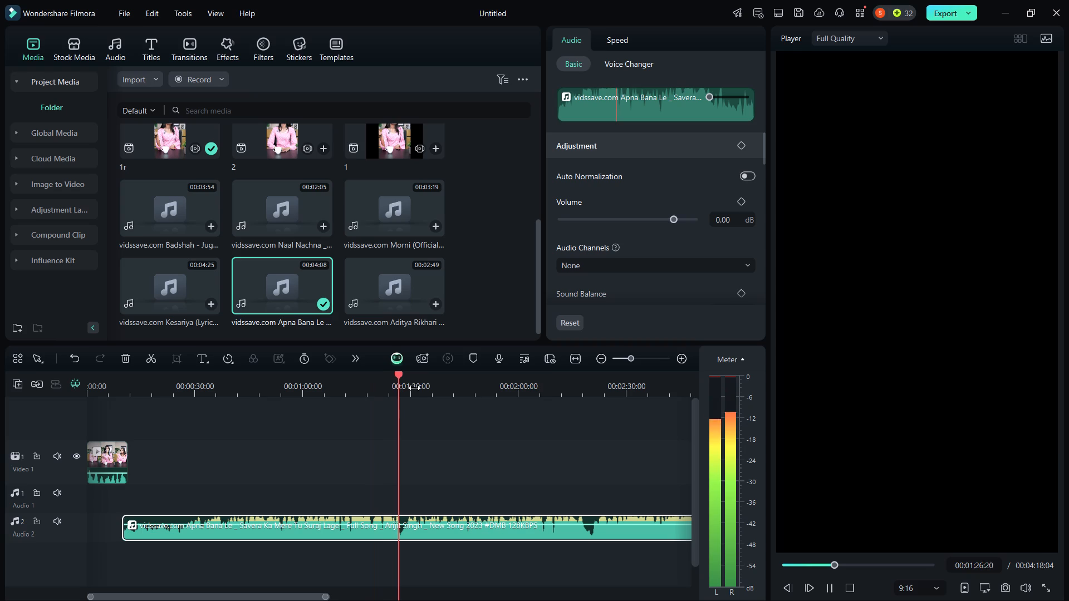
pyautogui.click(539, 381)
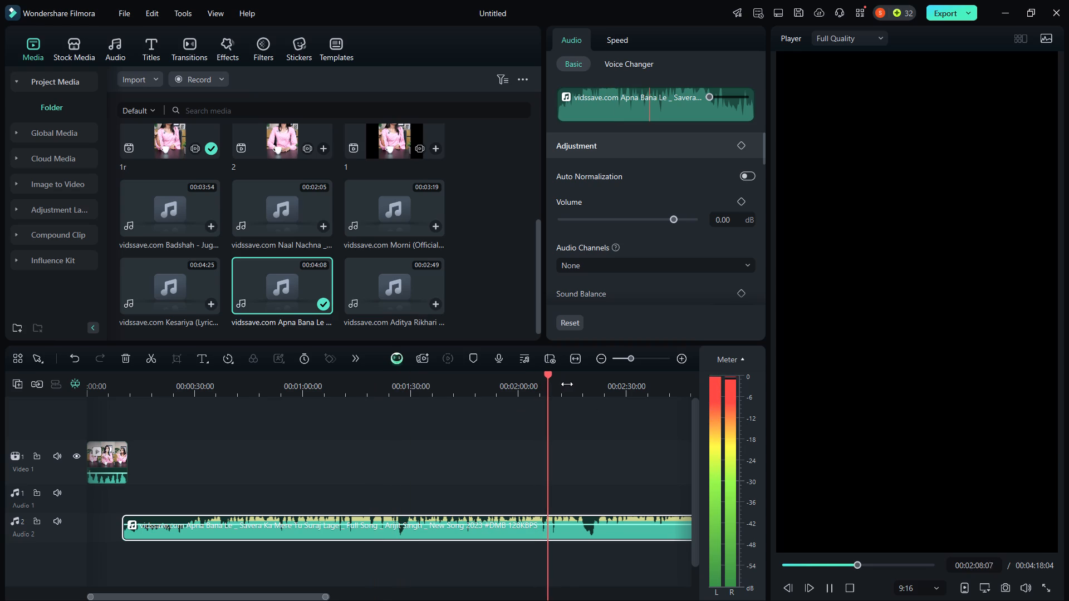
pyautogui.click(567, 384)
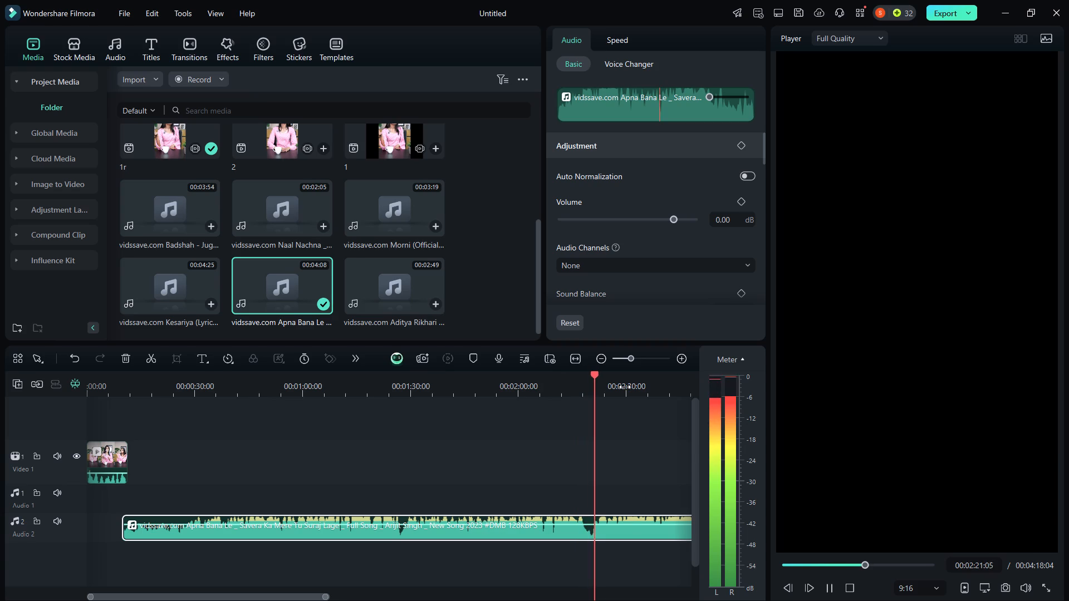
# Listen again to the song's passages between about 0:48 and 1:27 on the timeline.
pyautogui.click(391, 383)
pyautogui.click(377, 382)
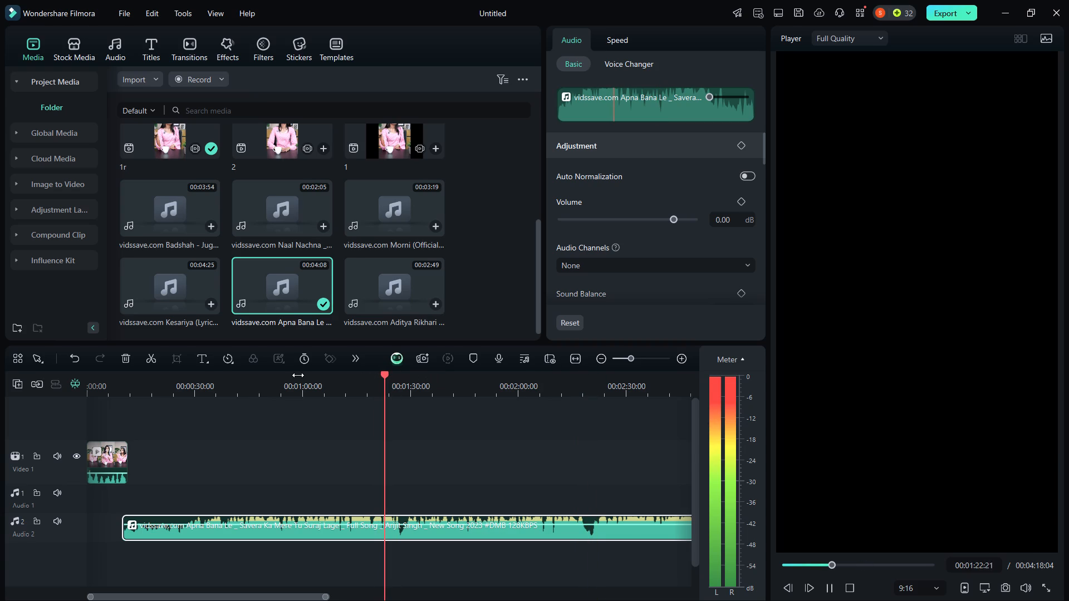
pyautogui.click(258, 385)
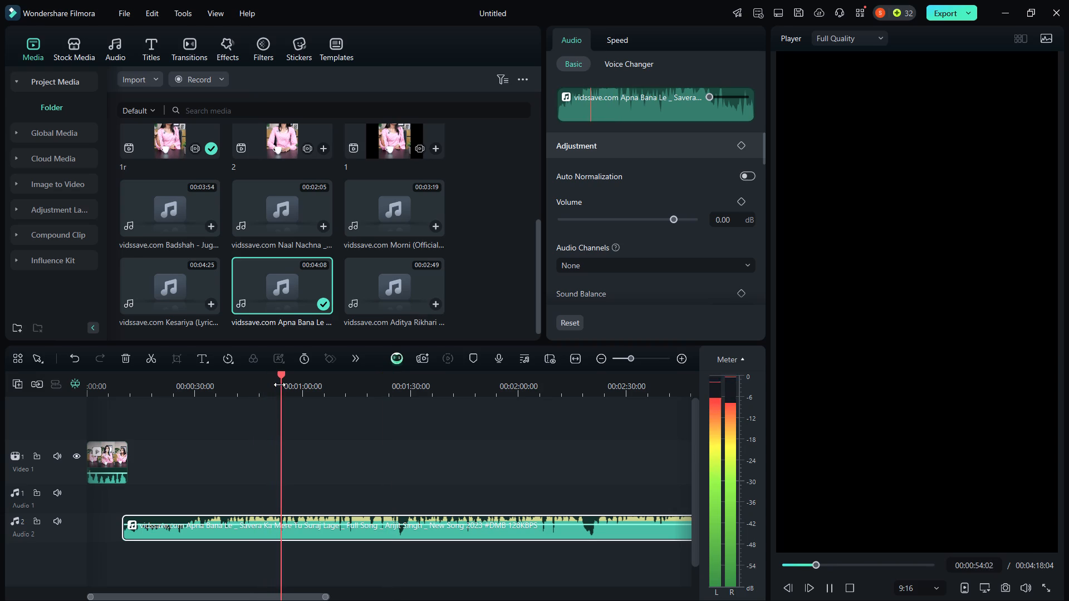
pyautogui.click(317, 378)
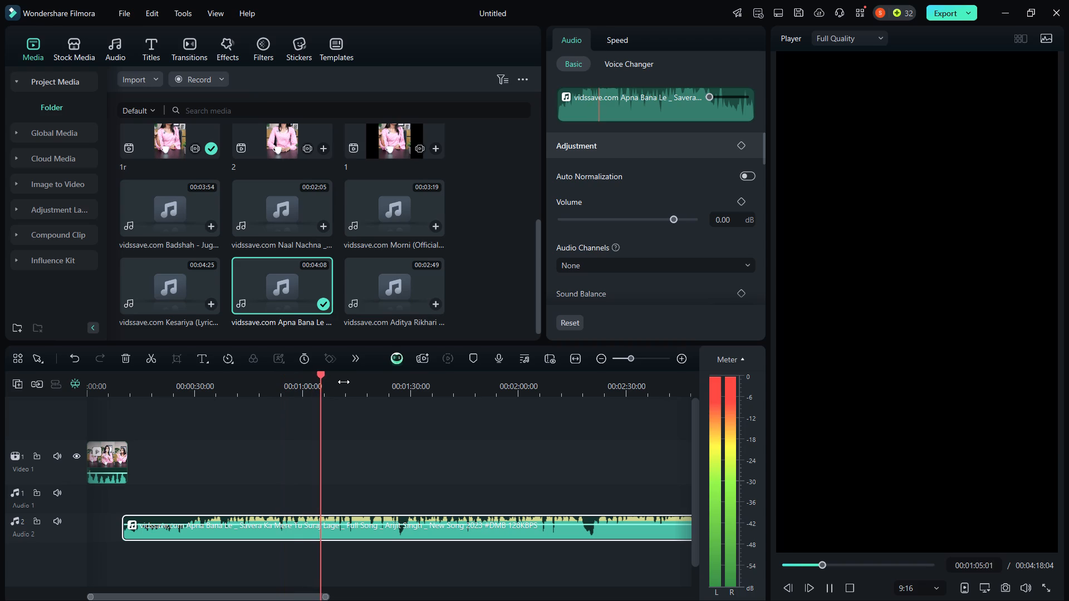
pyautogui.click(344, 382)
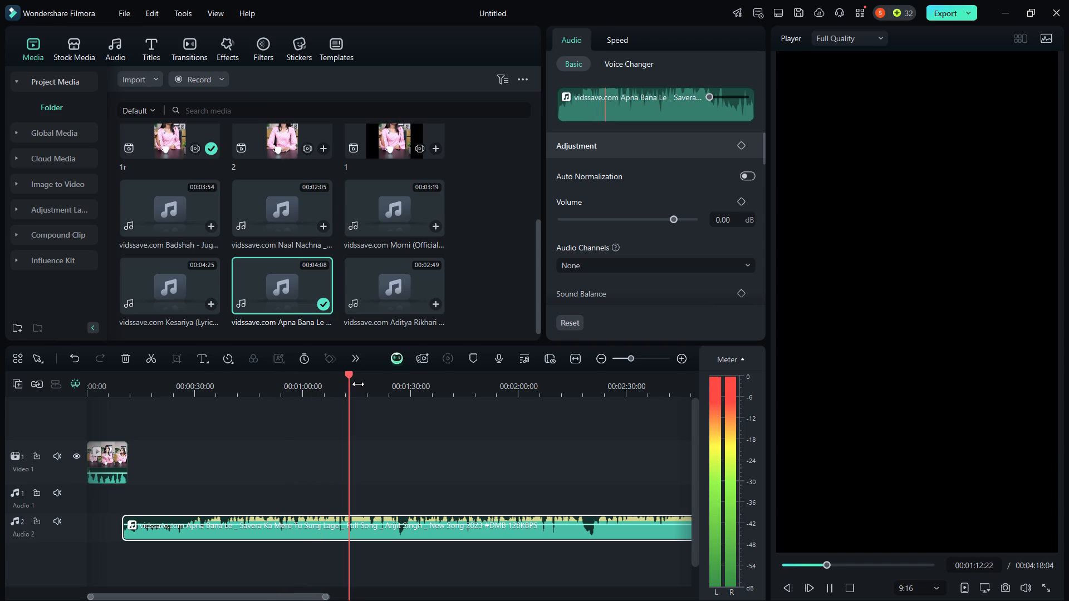
pyautogui.click(360, 384)
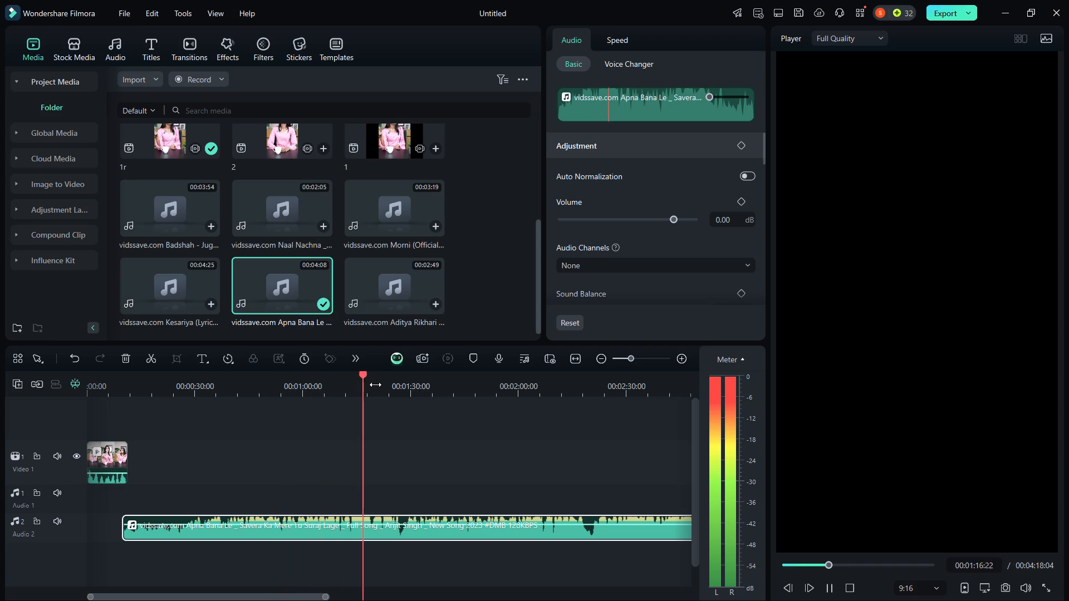
pyautogui.click(375, 385)
pyautogui.click(391, 383)
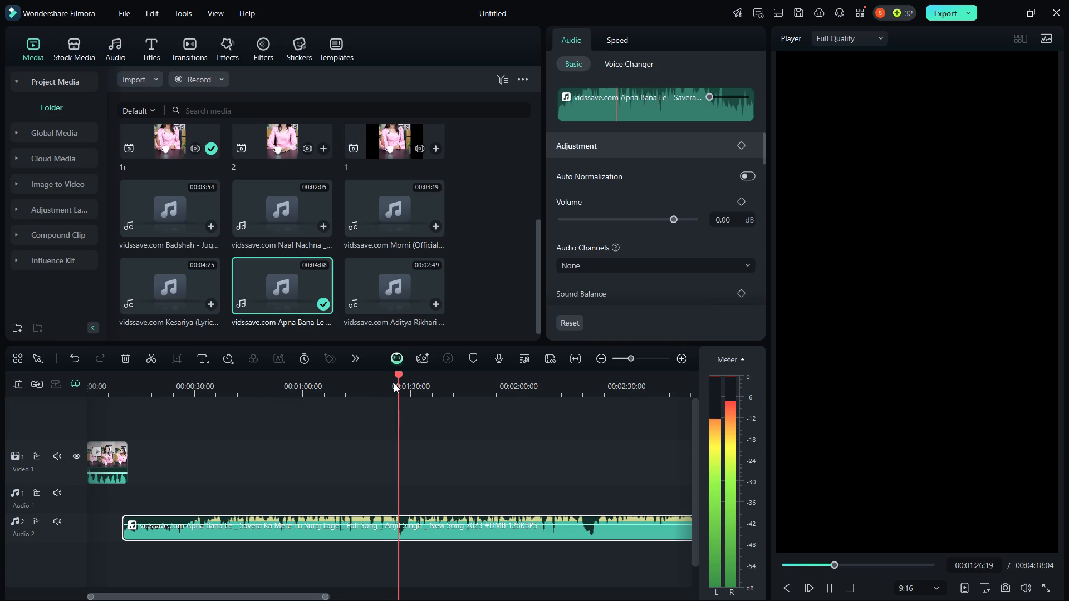
pyautogui.press('space')
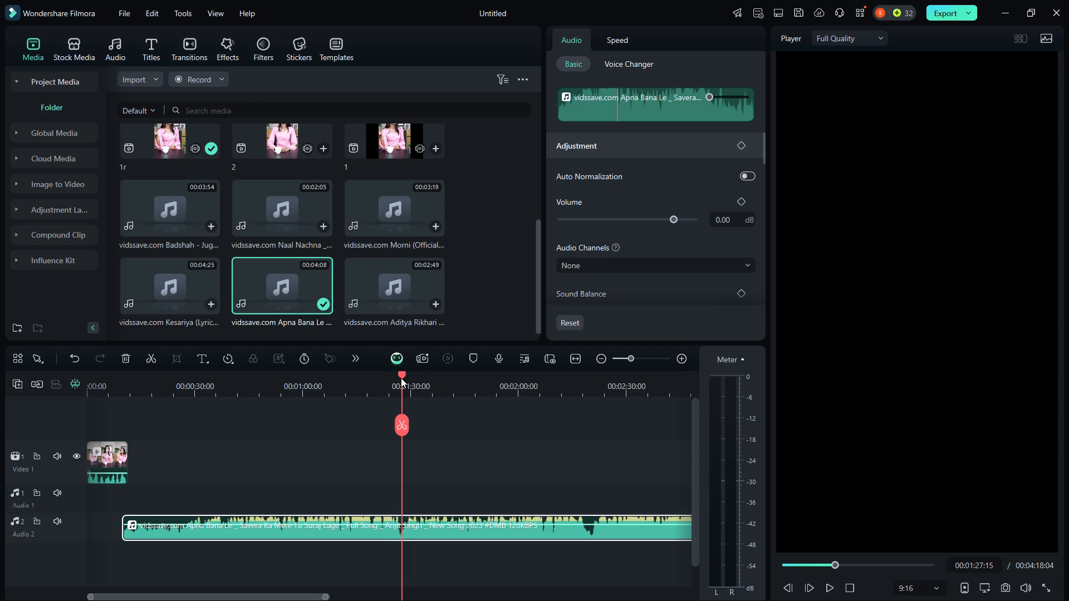
# Replay the song in short jumps between about 0:52 and 1:35 on the timeline to examine possible cut points.
pyautogui.moveTo(401, 378); pyautogui.dragTo(309, 376)
pyautogui.press('space')
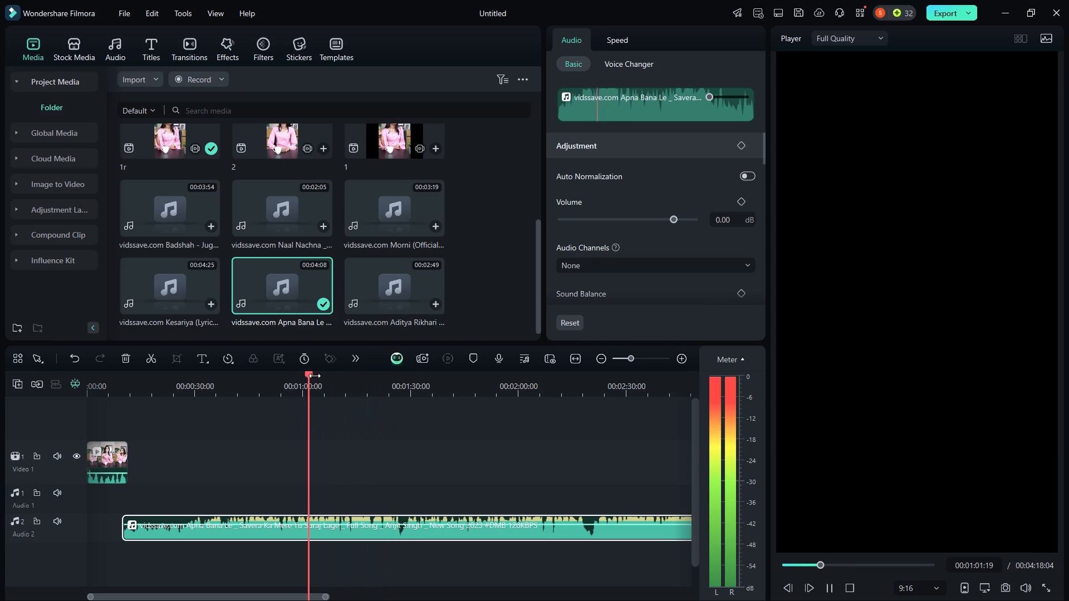
pyautogui.click(275, 392)
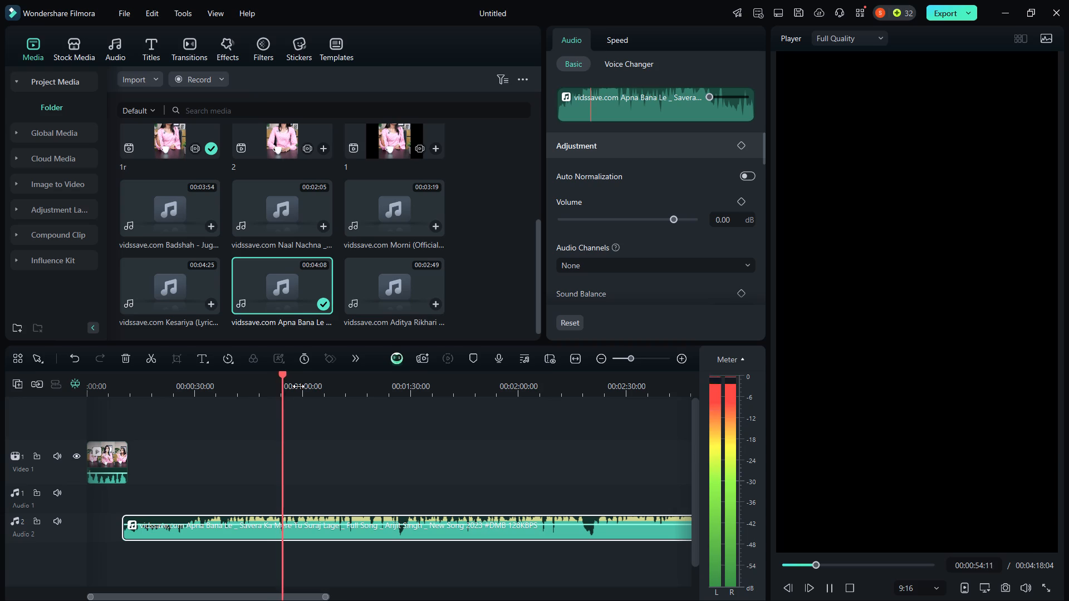
pyautogui.click(298, 386)
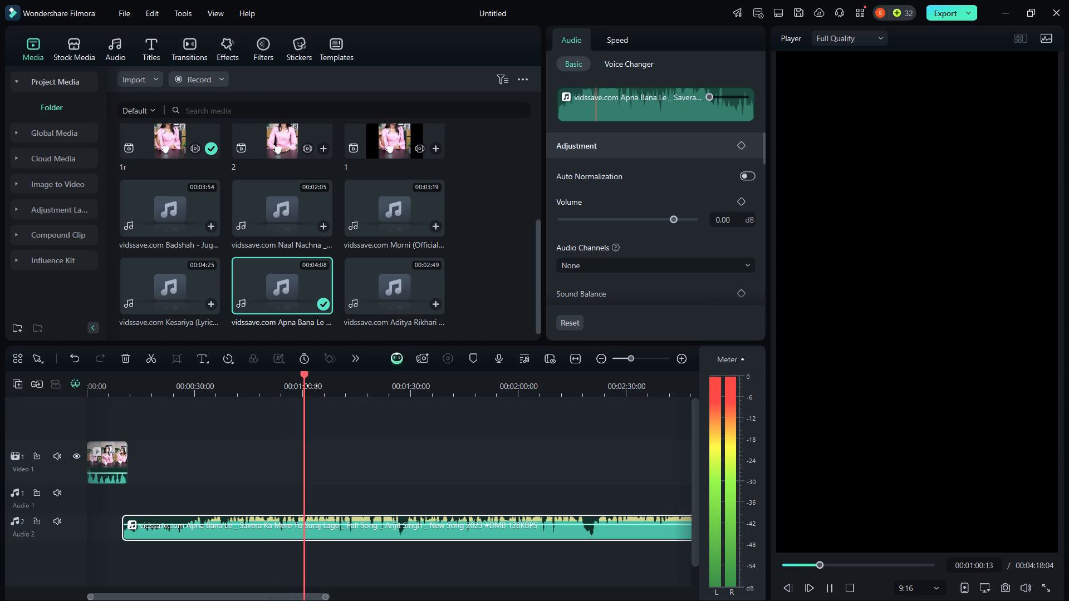
pyautogui.click(312, 386)
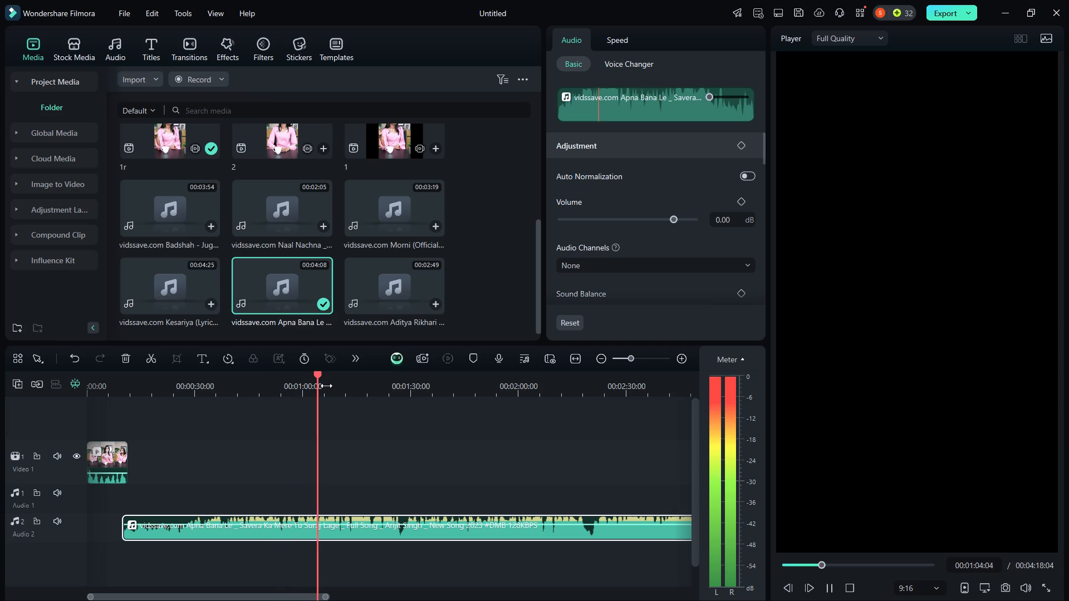
pyautogui.click(329, 386)
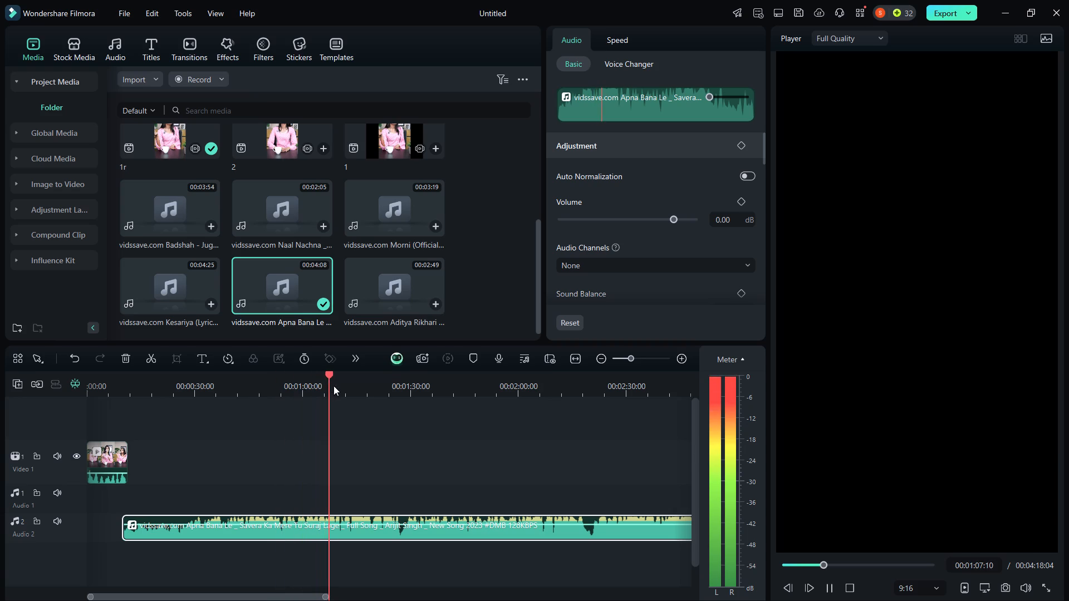
pyautogui.click(338, 386)
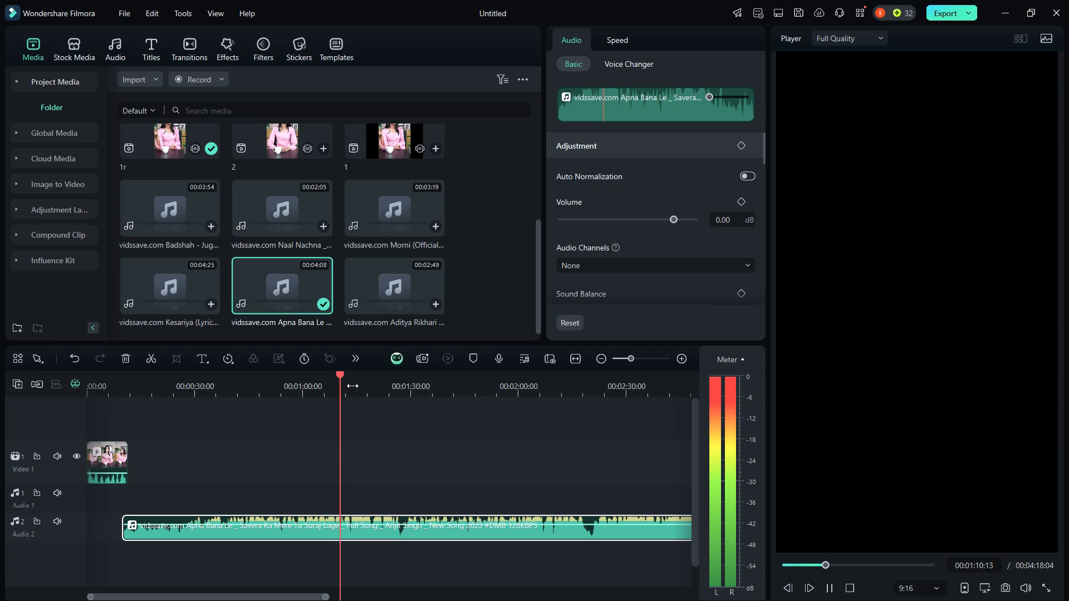
pyautogui.click(352, 386)
pyautogui.click(370, 384)
pyautogui.click(384, 384)
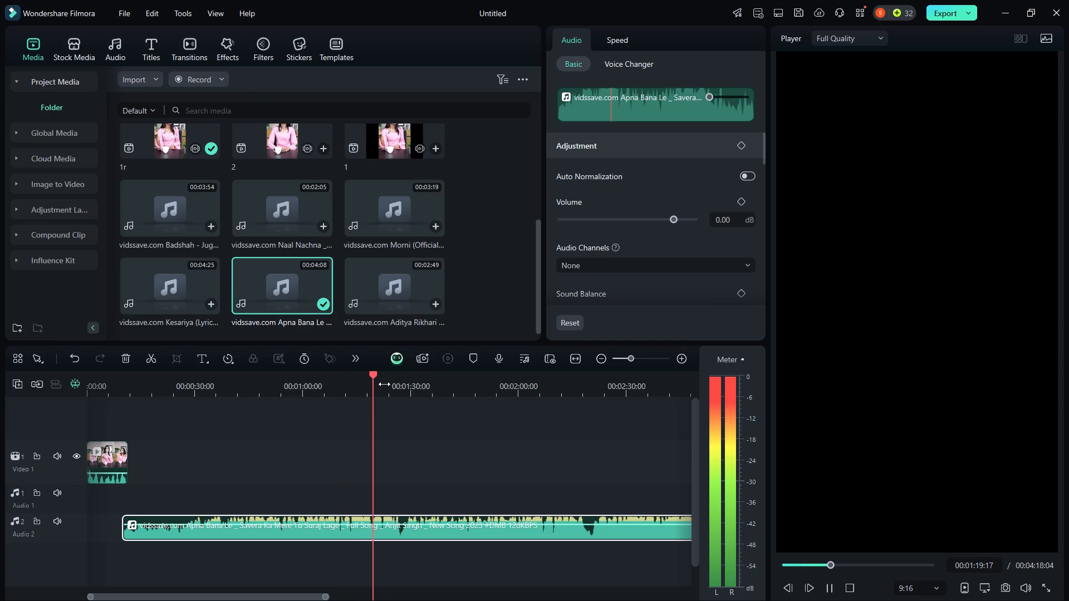
pyautogui.click(408, 382)
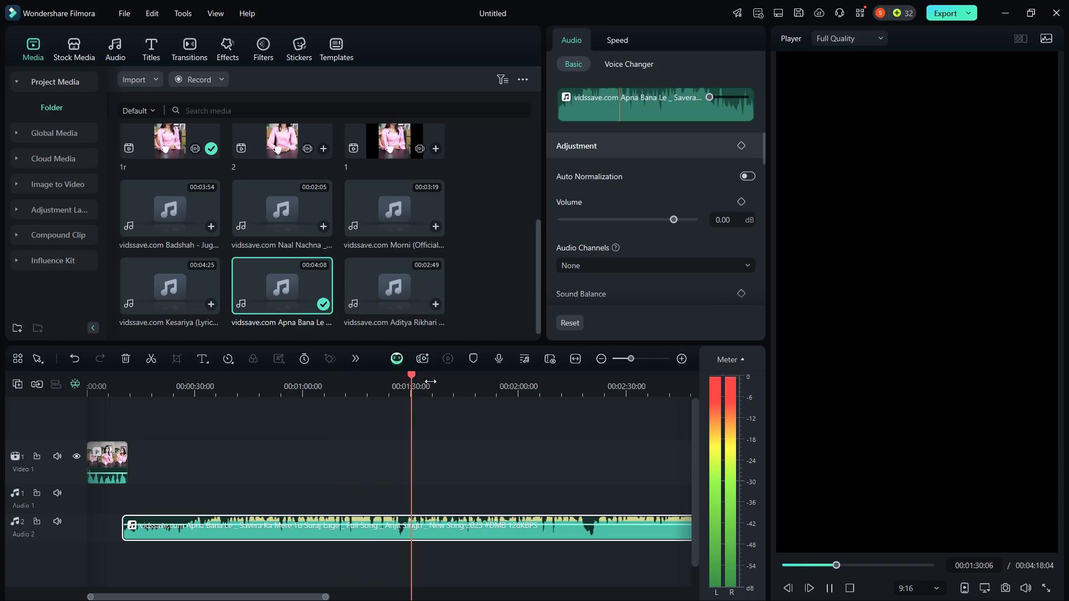
pyautogui.click(428, 383)
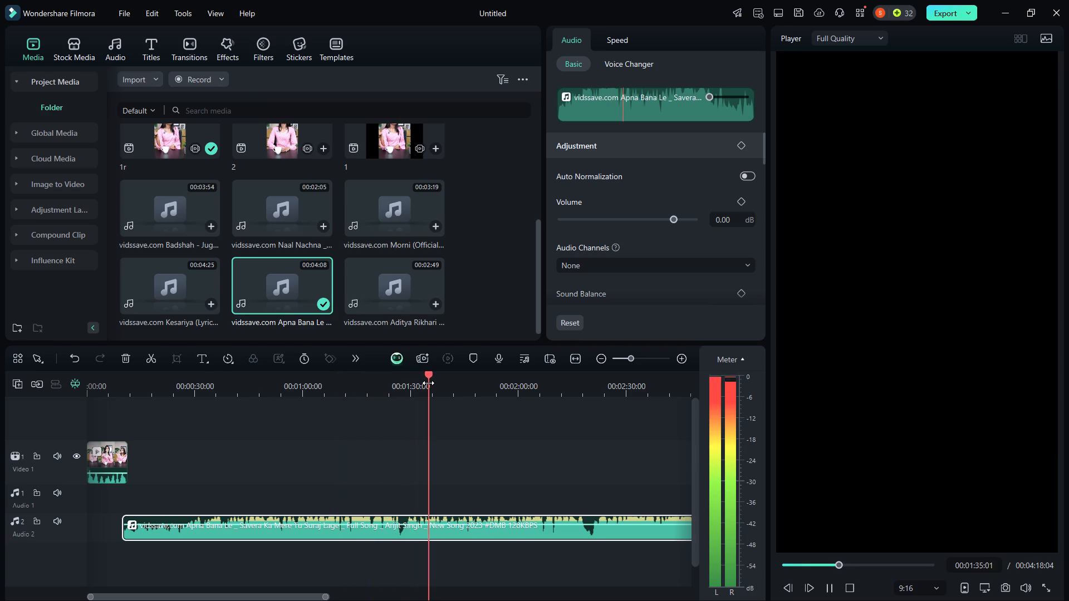
pyautogui.press('space')
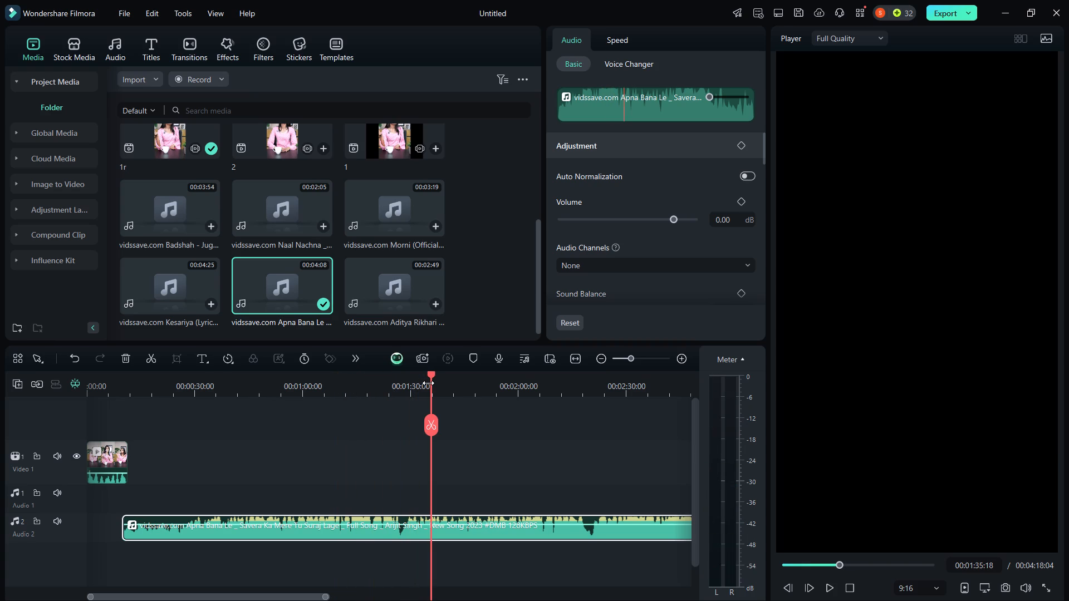
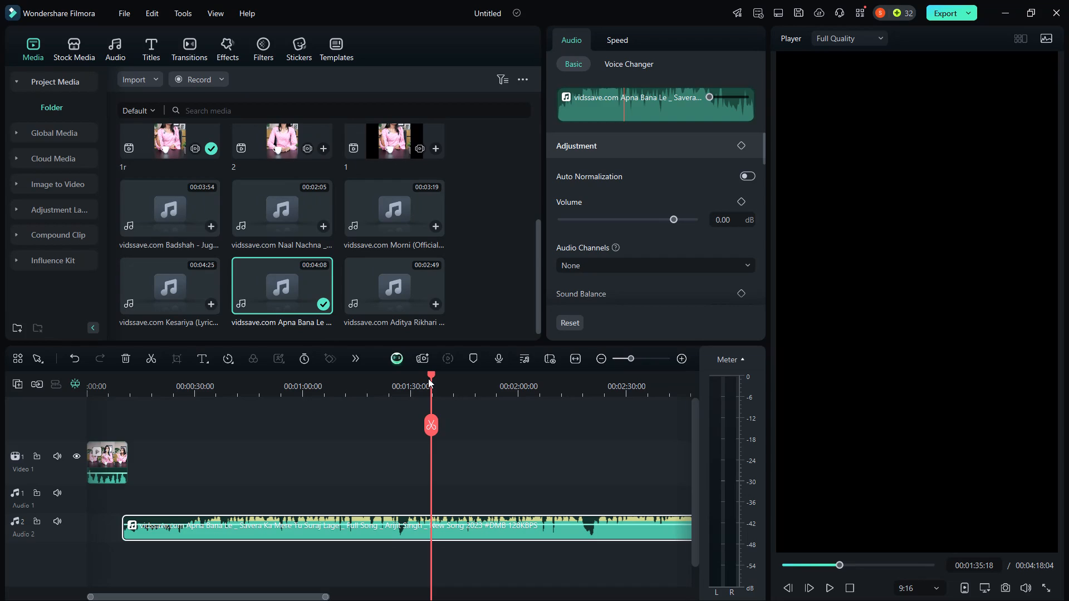
# Sample Apna Bana Le in jumps between about 1:30 and 2:05 on the timeline to compare possible sections.
pyautogui.press('space')
pyautogui.click(411, 378)
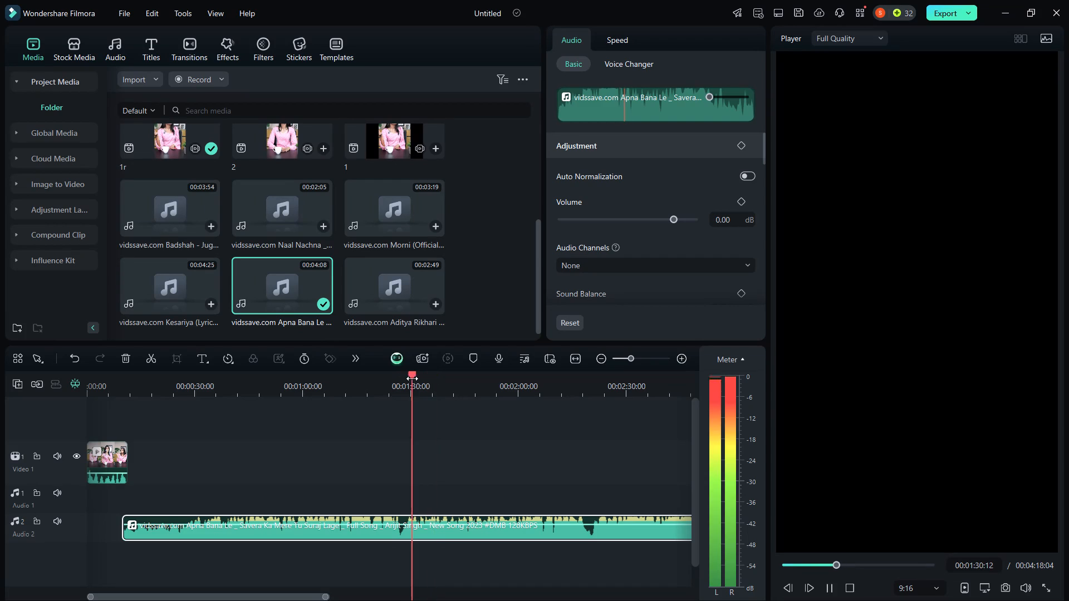
pyautogui.press('space')
pyautogui.press('space')
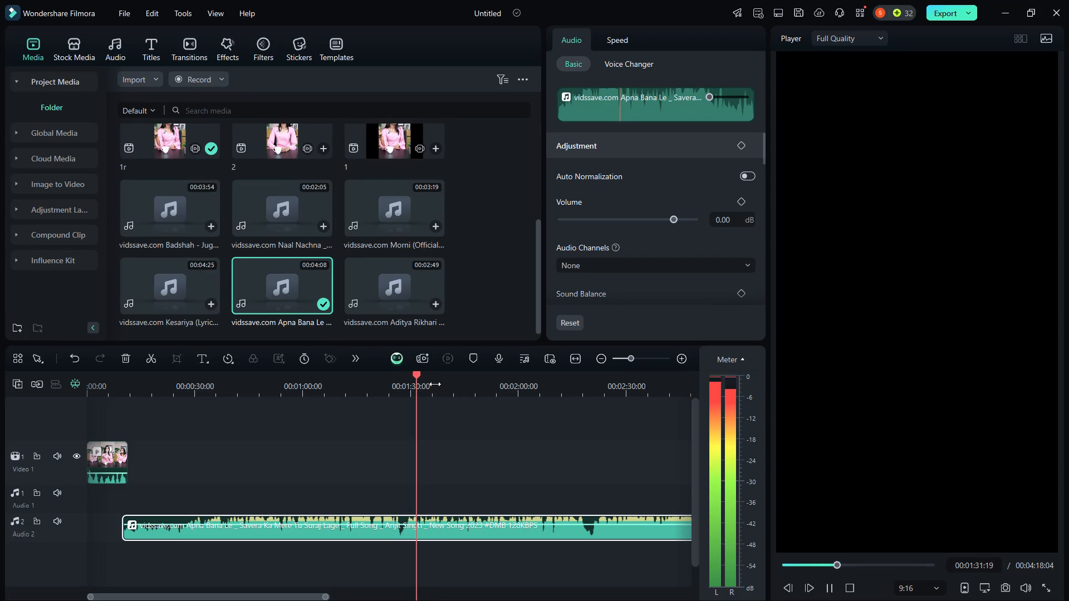
pyautogui.click(439, 384)
pyautogui.click(479, 378)
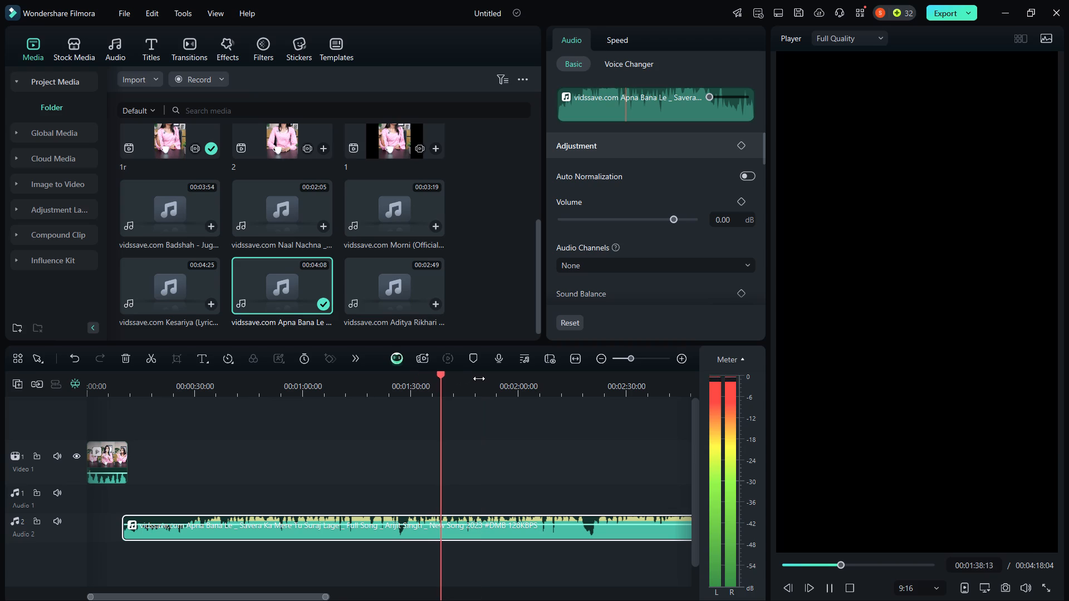
pyautogui.click(503, 382)
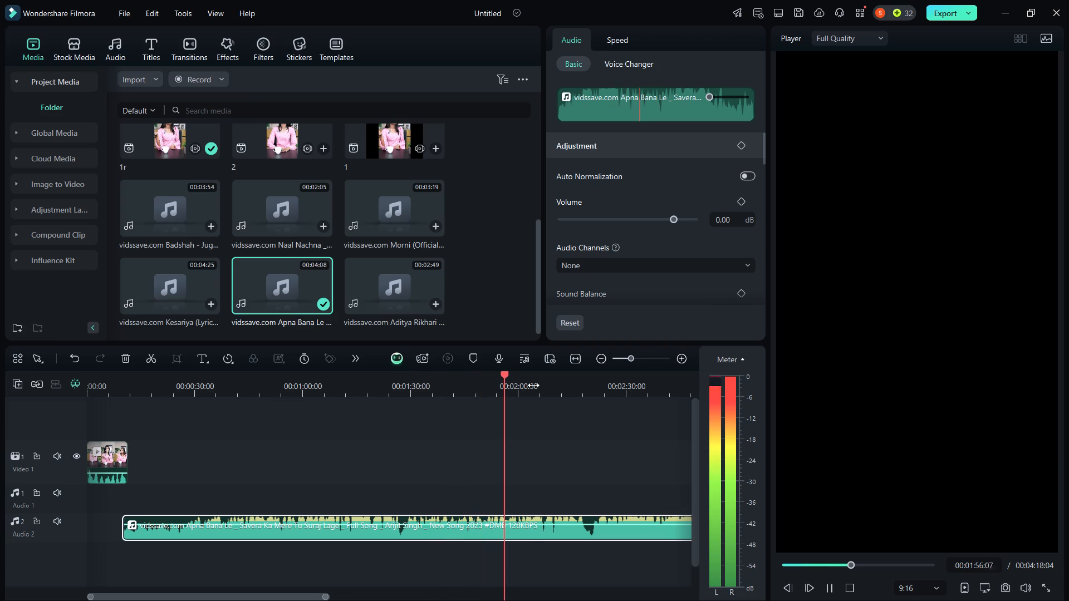
pyautogui.click(533, 385)
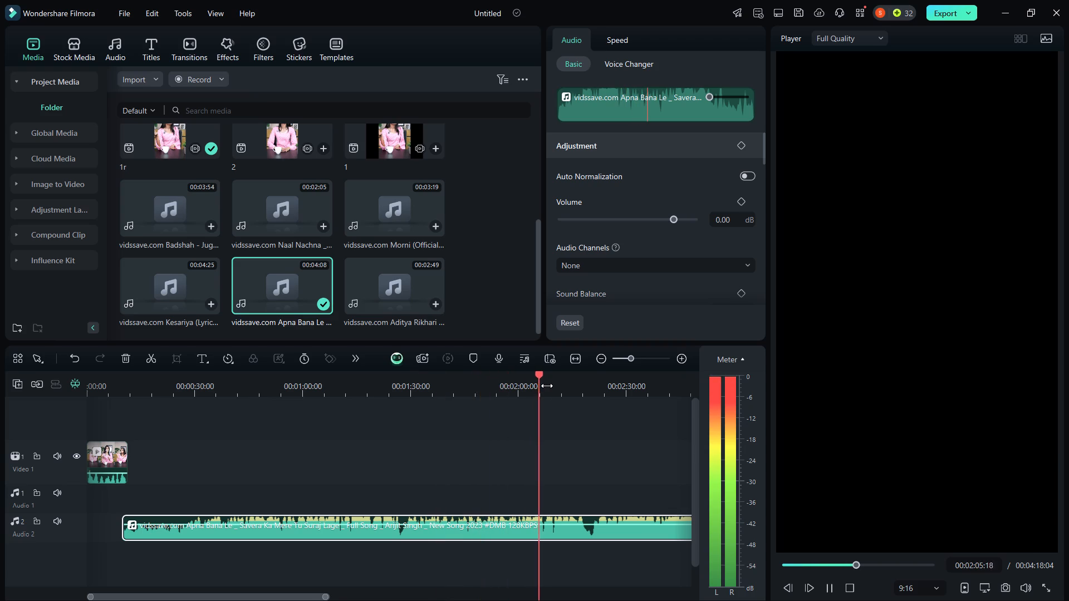
# Replay Apna Bana Le from about 1:21 and split the song on the timeline at 00:01:27:09.
pyautogui.click(381, 379)
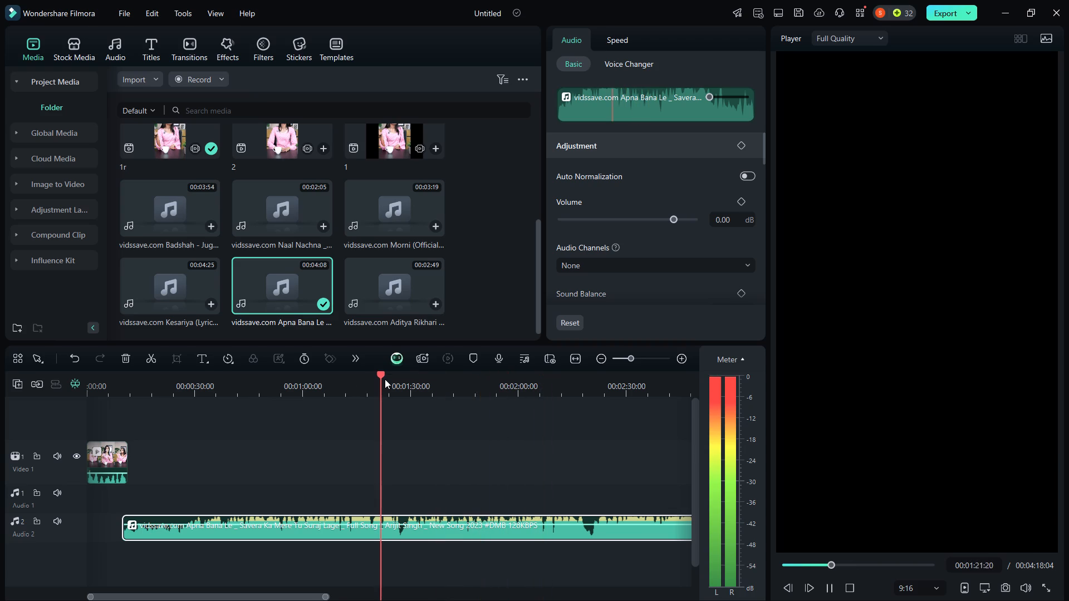
pyautogui.press('space')
pyautogui.press('space')
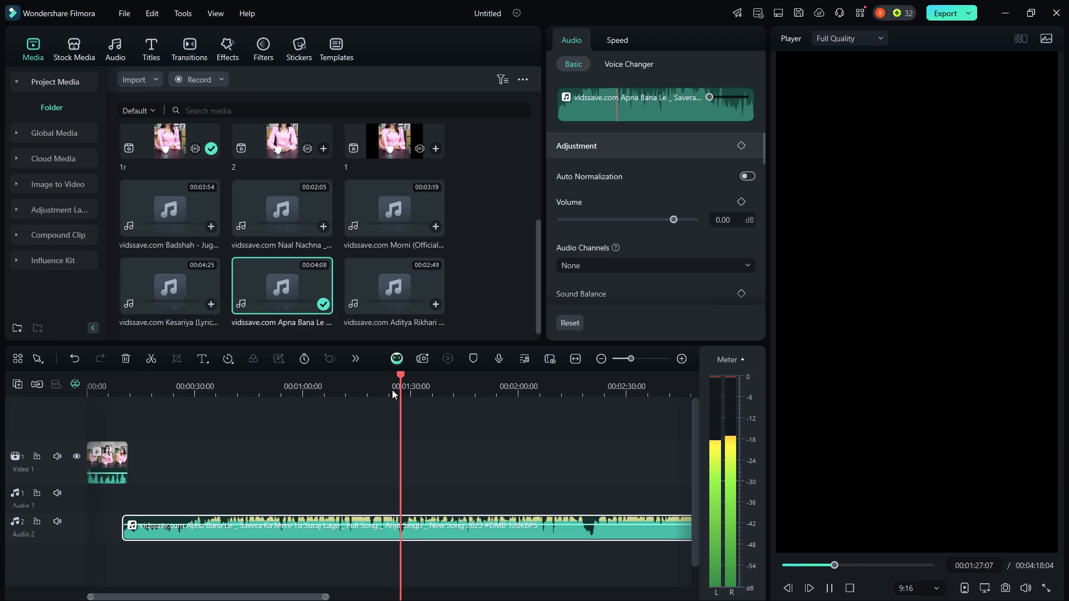
pyautogui.press('space')
pyautogui.press('b')
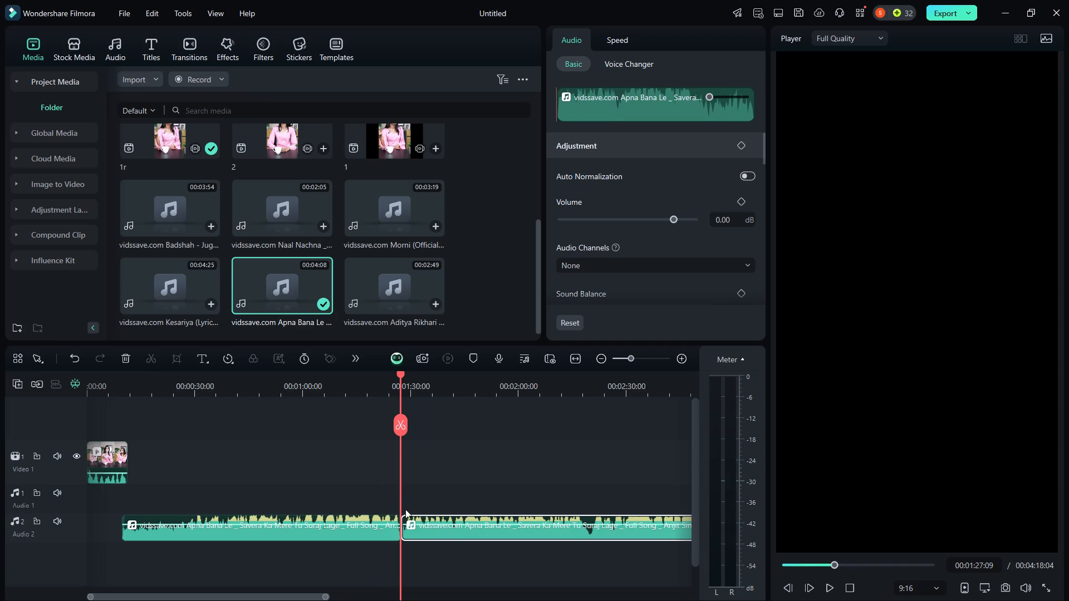
# Trim the start of the song's first part to about 1:03 and move the remaining piece to the timeline's beginning.
pyautogui.moveTo(123, 538); pyautogui.dragTo(315, 542)
pyautogui.moveTo(349, 530); pyautogui.dragTo(116, 522)
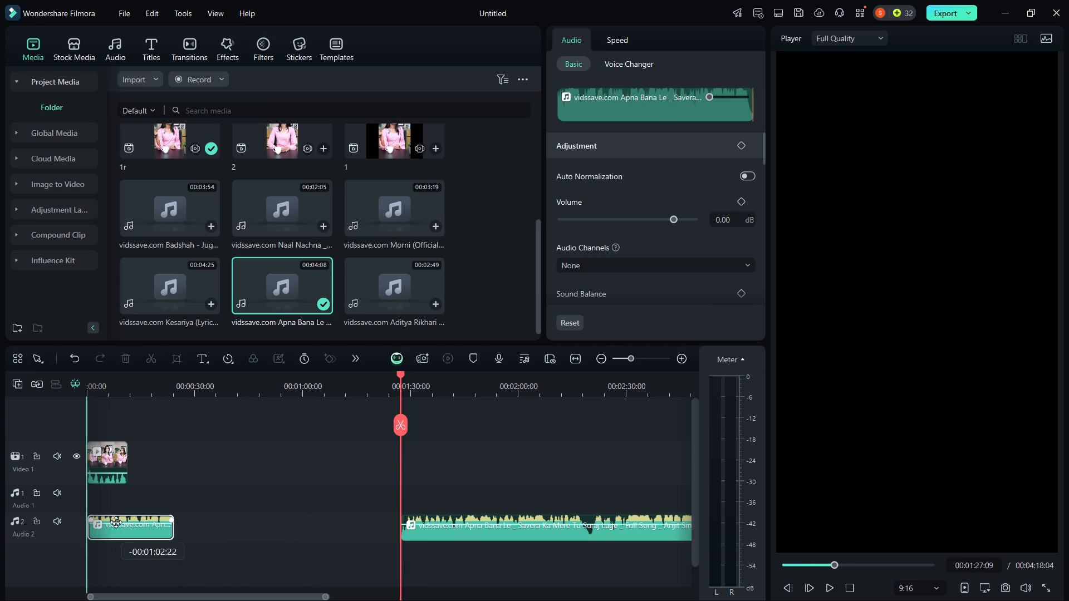
pyautogui.moveTo(116, 522); pyautogui.dragTo(112, 517)
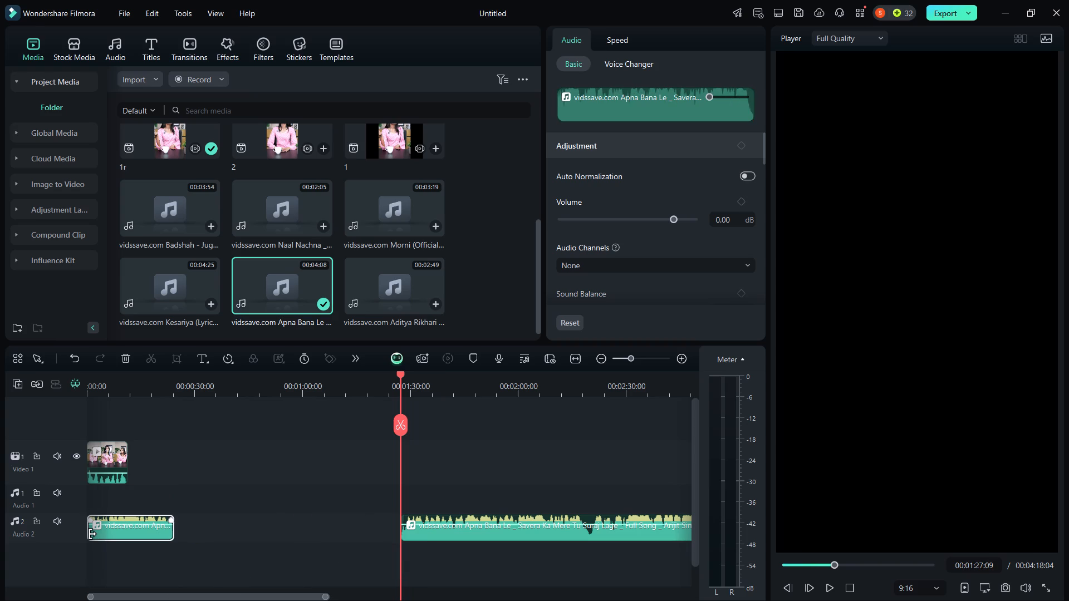
# Trim about 7 more seconds off the start of the short song piece under the video clip.
pyautogui.moveTo(92, 534); pyautogui.dragTo(117, 536)
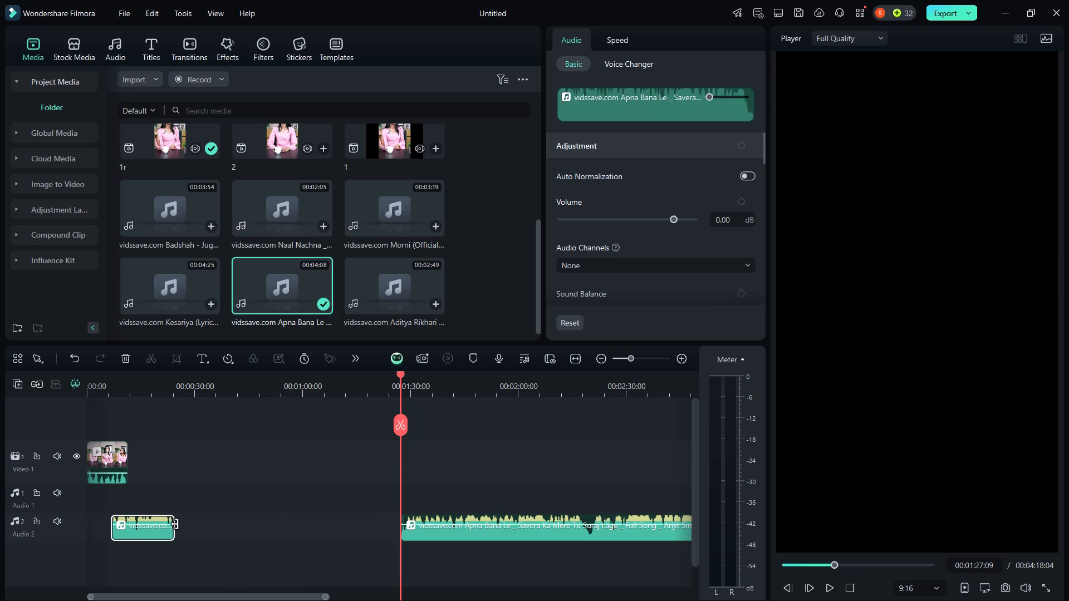
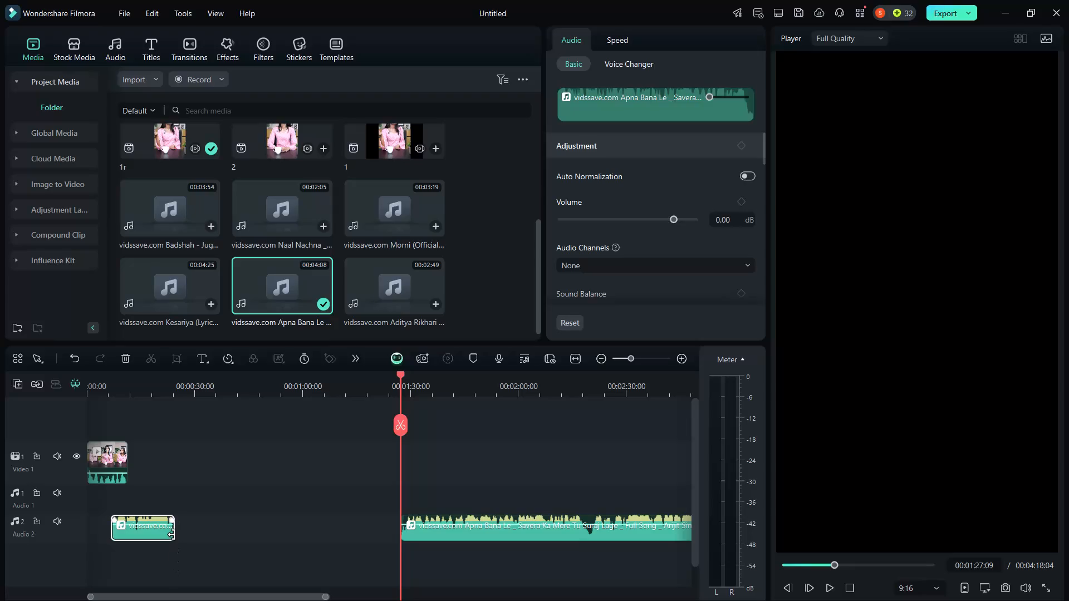
# Move the short Apna Bana Le piece back to the very beginning of the timeline, aligned with the start of the video clip.
pyautogui.moveTo(162, 534); pyautogui.dragTo(145, 536)
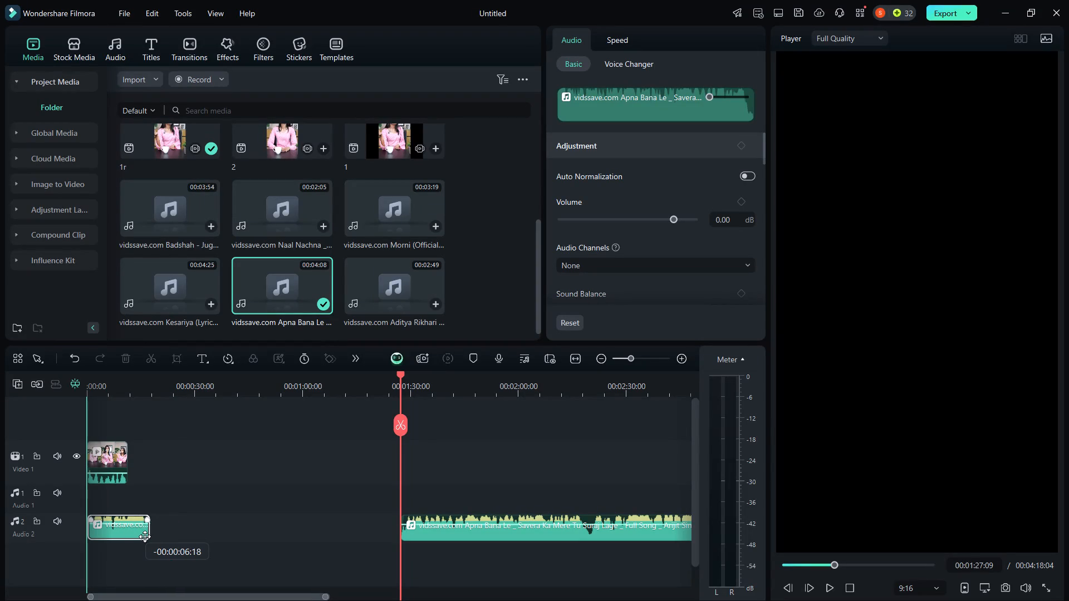
pyautogui.moveTo(145, 536); pyautogui.dragTo(144, 536)
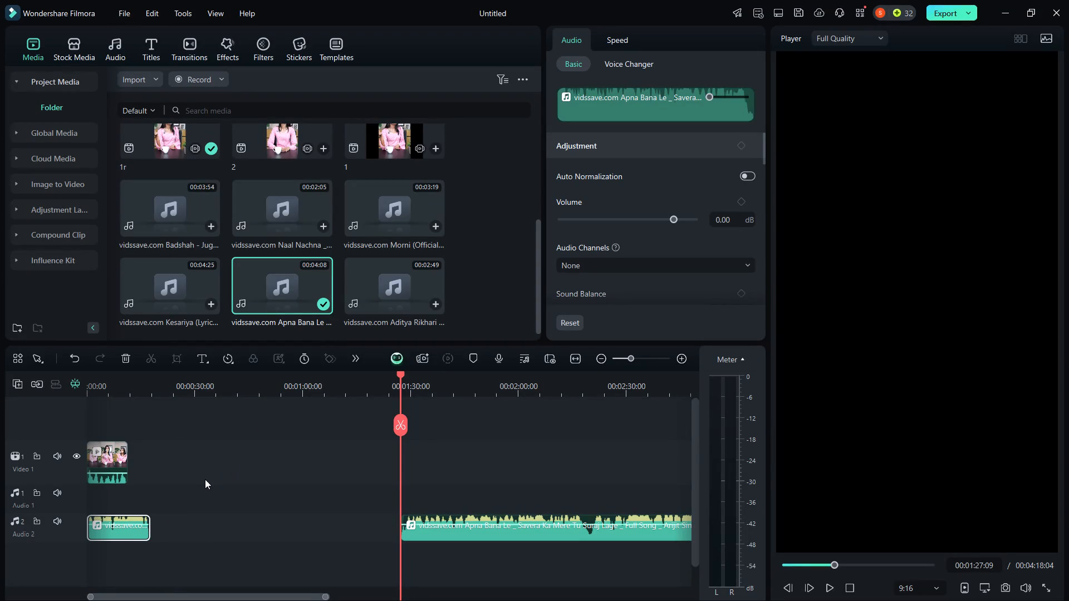
pyautogui.click(132, 530)
pyautogui.keyDown('alt'); pyautogui.scroll(4, 132, 525); pyautogui.keyUp('alt')
pyautogui.keyDown('ctrl'); pyautogui.scroll(9, 133, 525); pyautogui.keyUp('ctrl')
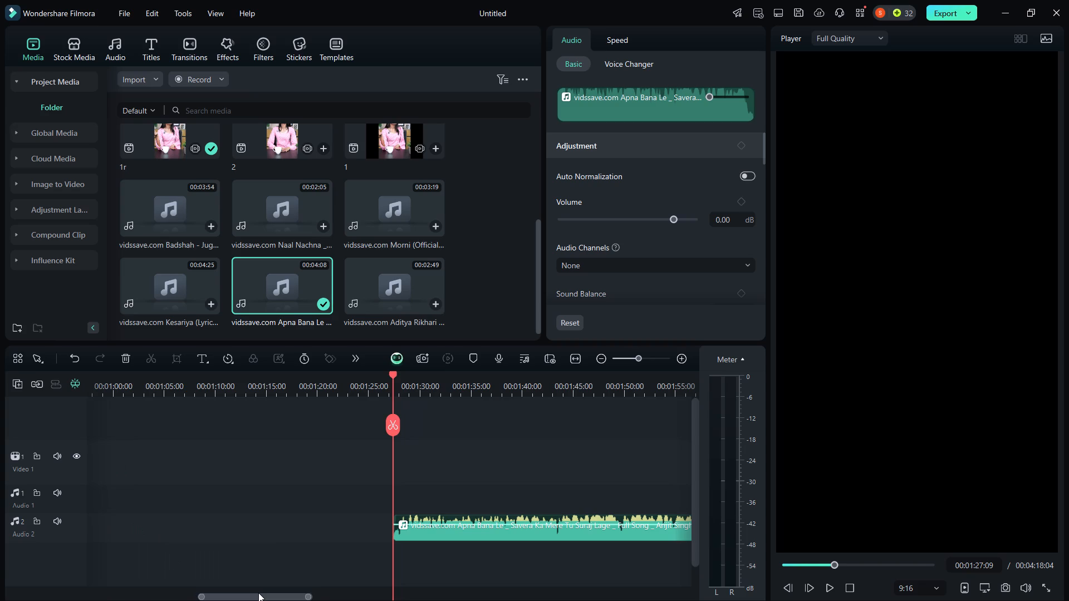
pyautogui.moveTo(261, 598); pyautogui.dragTo(0, 582)
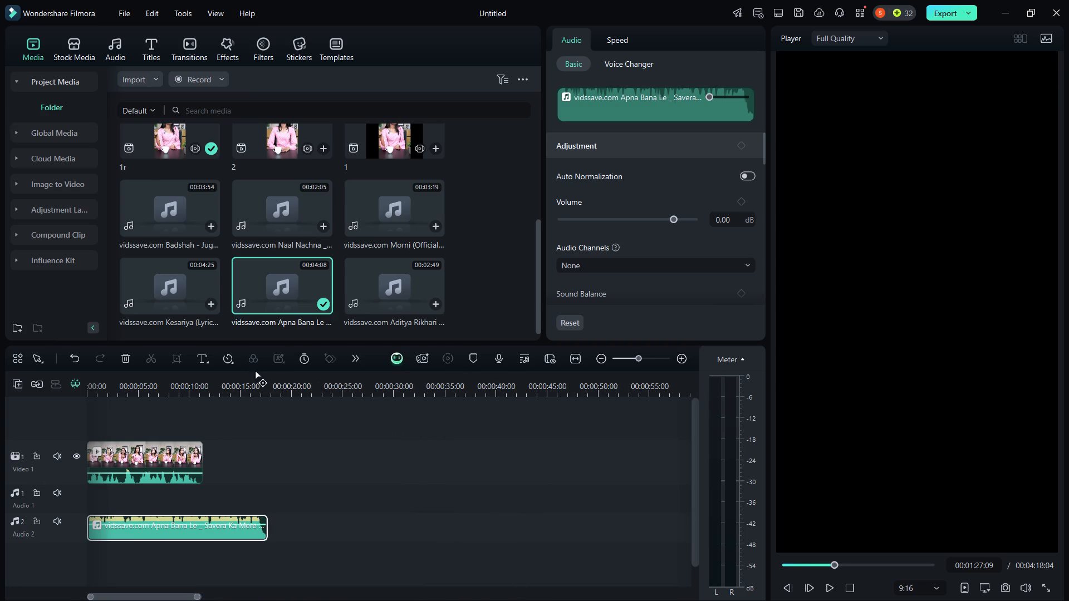
# Import Reel.mov and Square.mov from the Downloads folder into the project media.
pyautogui.scroll(5, 495, 239)
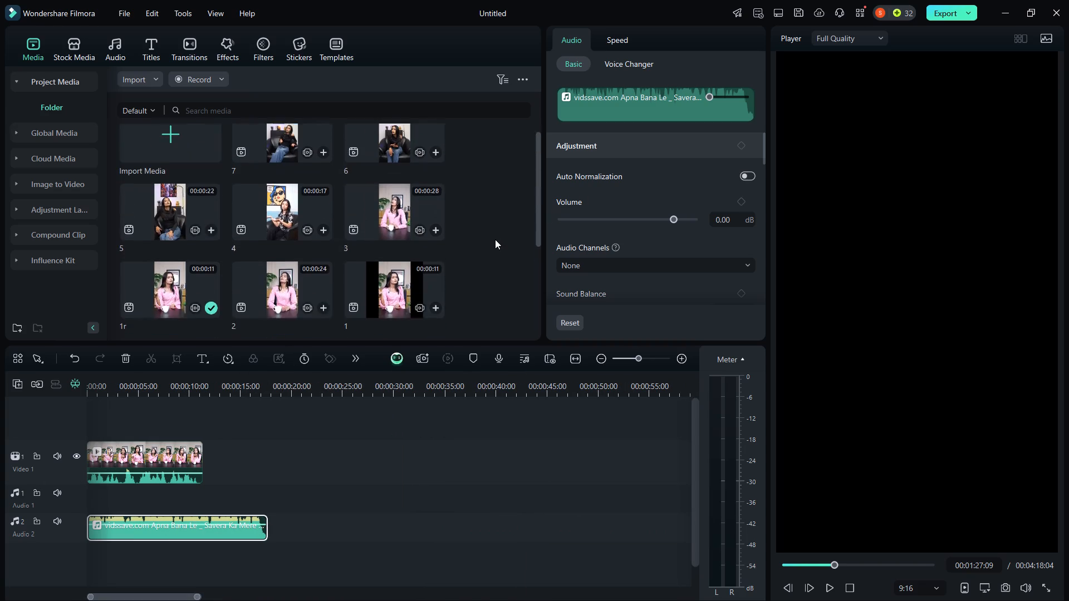
pyautogui.scroll(3, 495, 239)
pyautogui.scroll(-8, 495, 239)
pyautogui.doubleClick(495, 239)
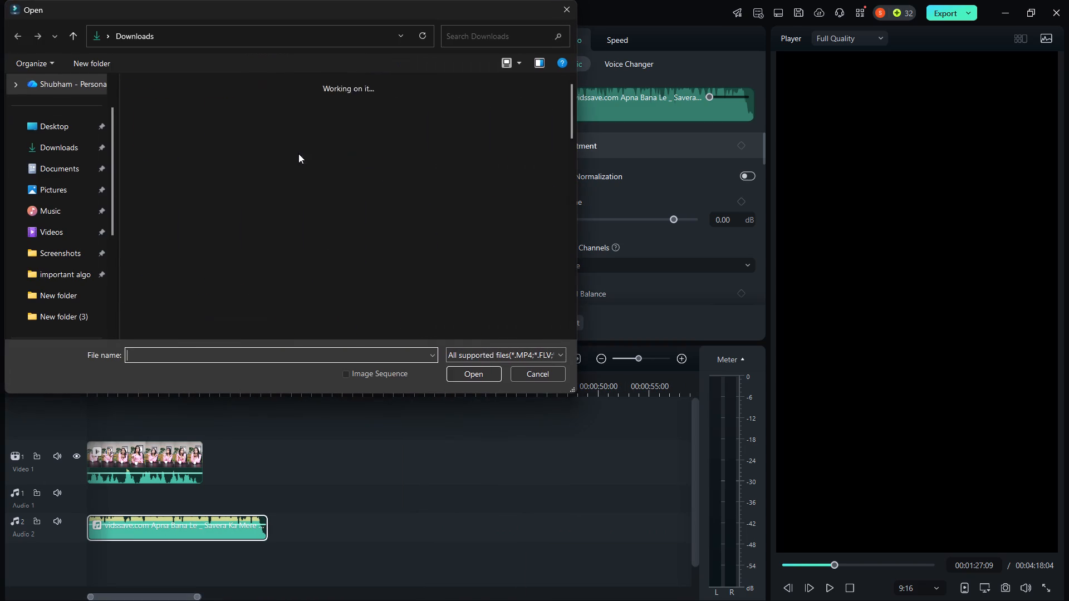
pyautogui.scroll(-4, 532, 230)
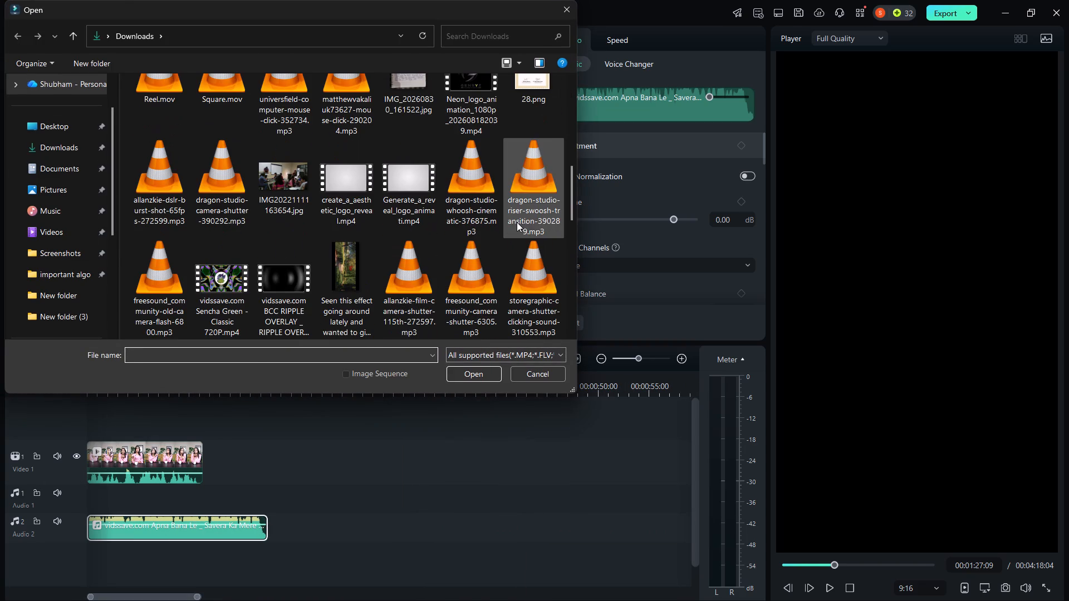
pyautogui.scroll(-1, 450, 219)
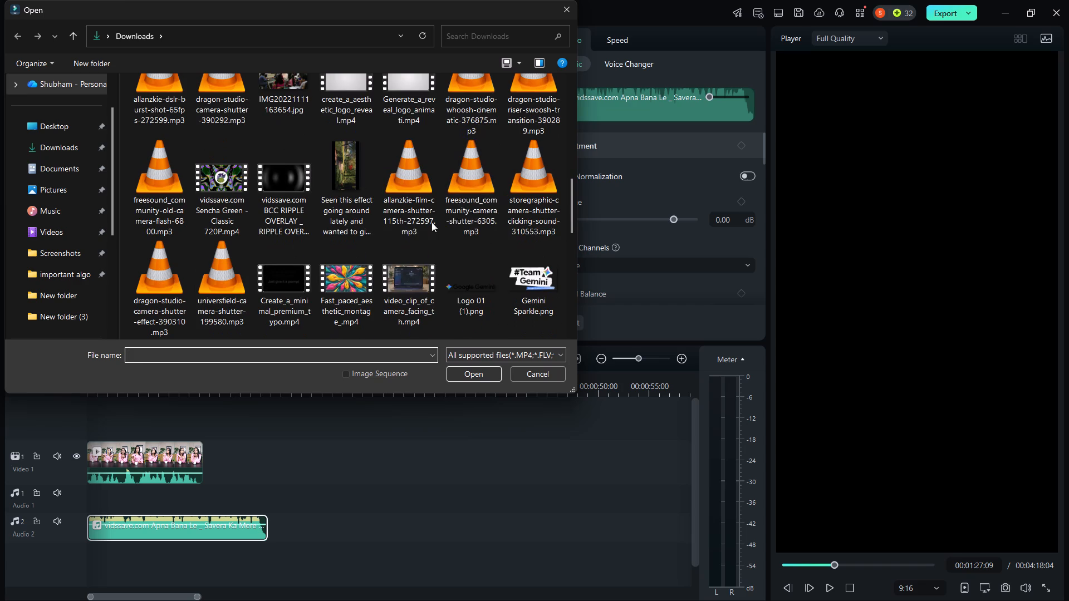
pyautogui.scroll(-2, 391, 233)
pyautogui.scroll(-1, 294, 236)
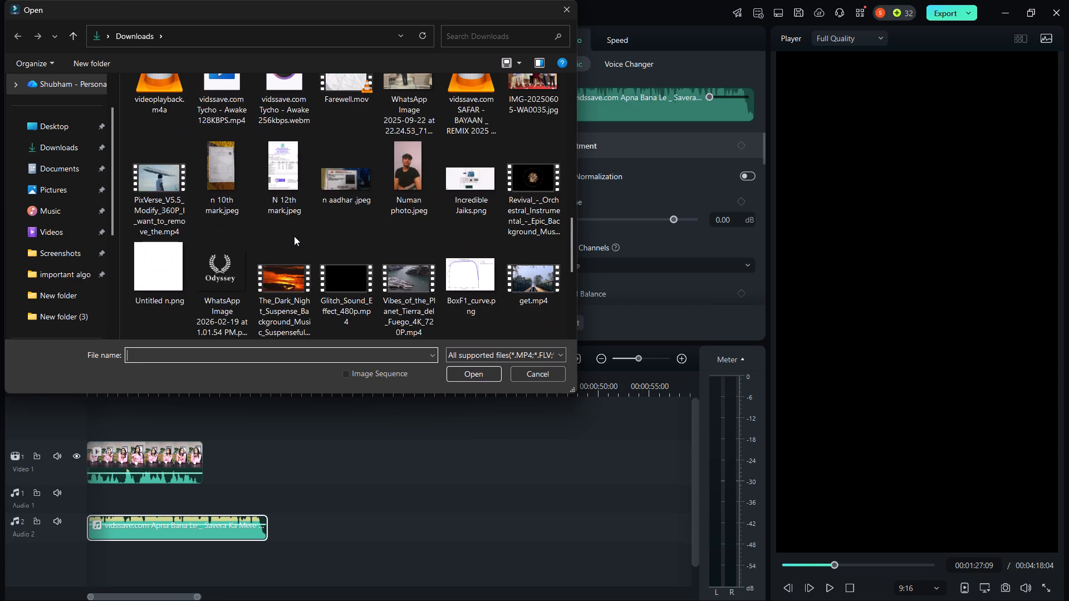
pyautogui.scroll(-5, 294, 236)
pyautogui.scroll(2, 294, 237)
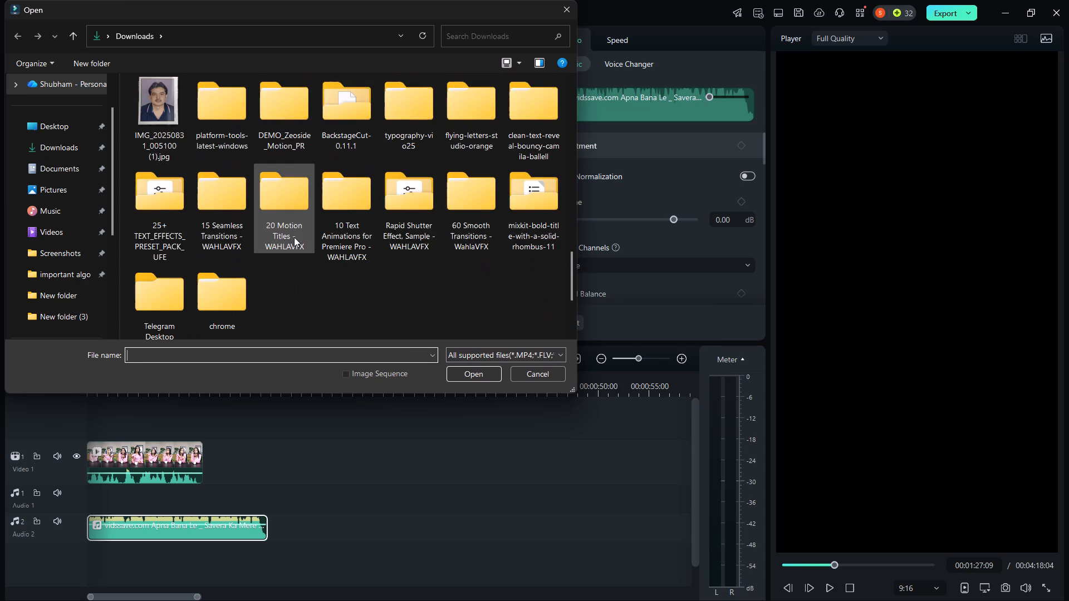
pyautogui.scroll(4, 294, 237)
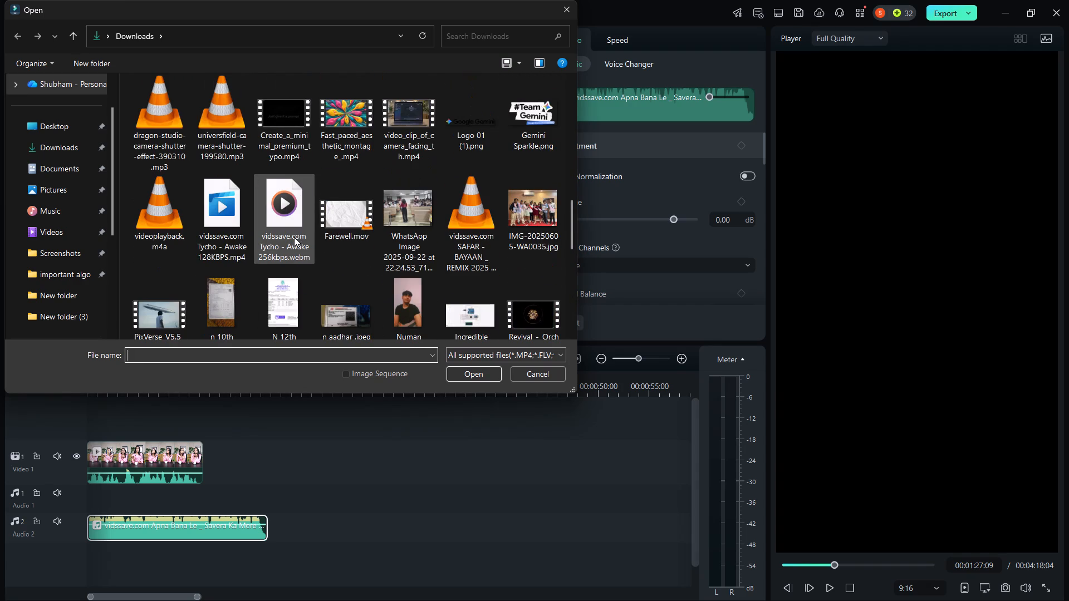
pyautogui.scroll(2, 294, 237)
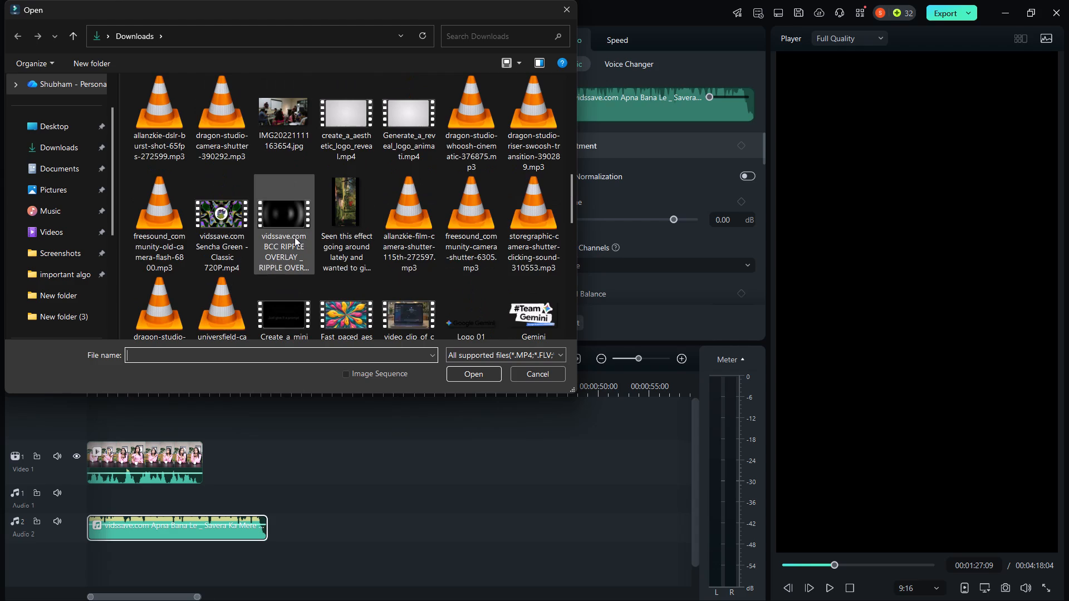
pyautogui.scroll(2, 354, 239)
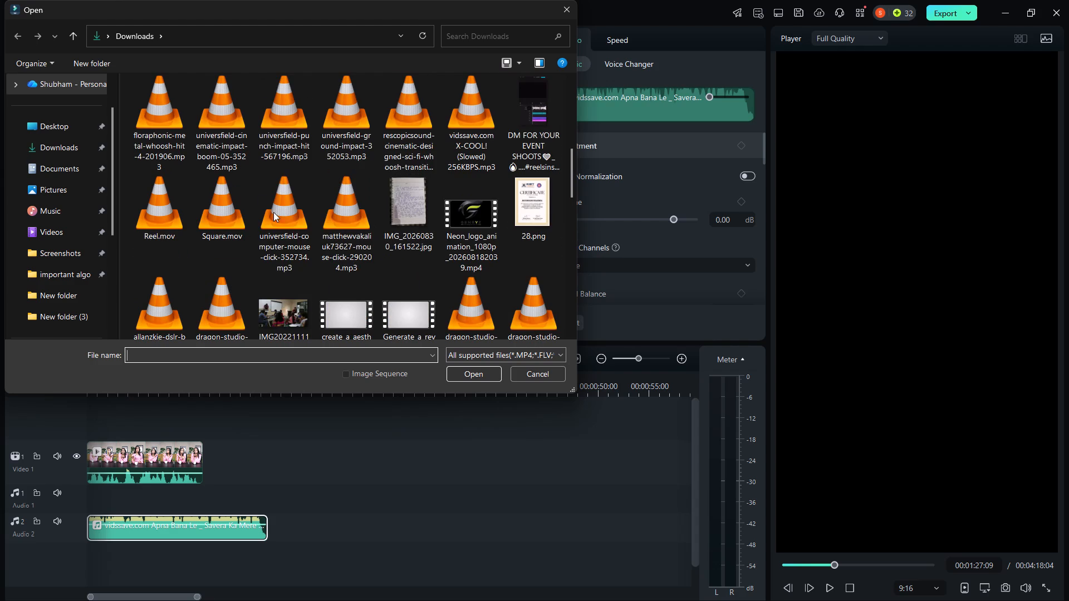
pyautogui.click(239, 222)
pyautogui.keyDown('ctrl'); pyautogui.click(171, 215); pyautogui.keyUp('ctrl')
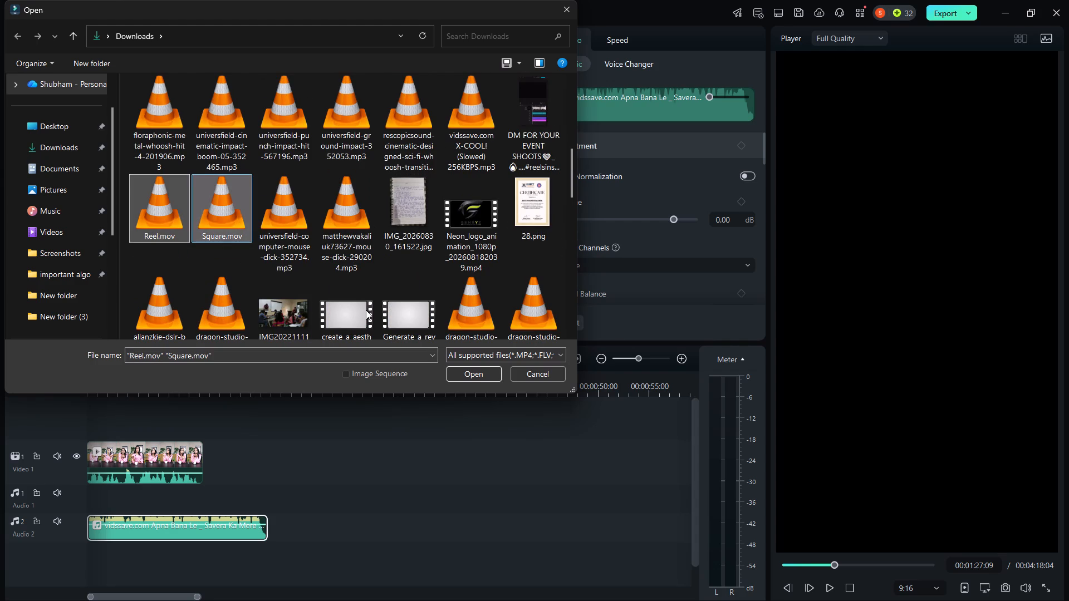
pyautogui.click(469, 377)
# Place only the Reel clip directly after the interview clip on Video 1, matching the project to the media at 1080 x 1920 60fps.
pyautogui.scroll(-4, 475, 263)
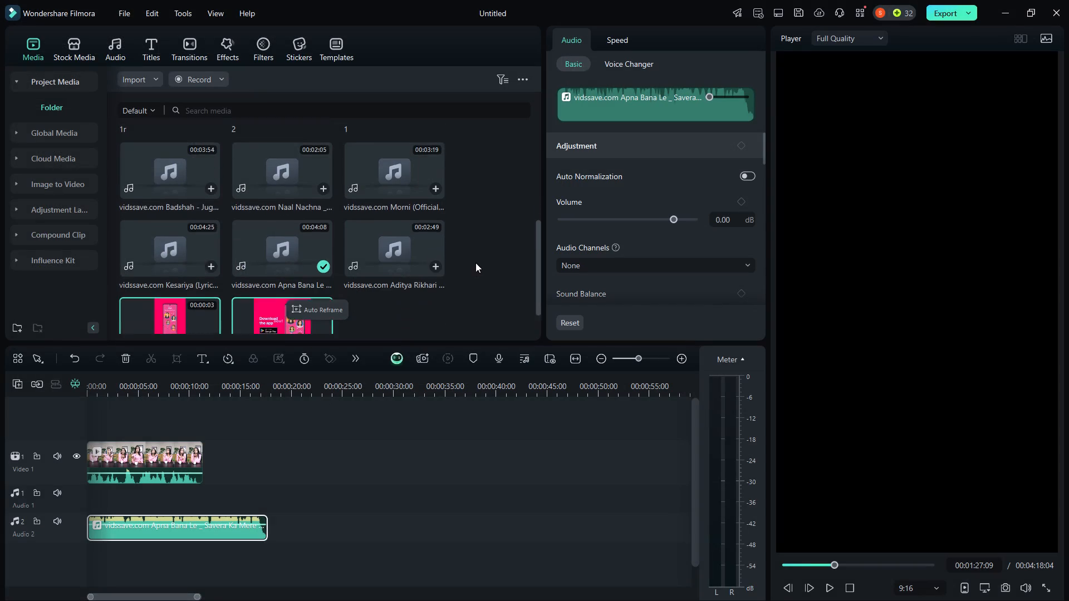
pyautogui.moveTo(163, 285); pyautogui.dragTo(311, 484)
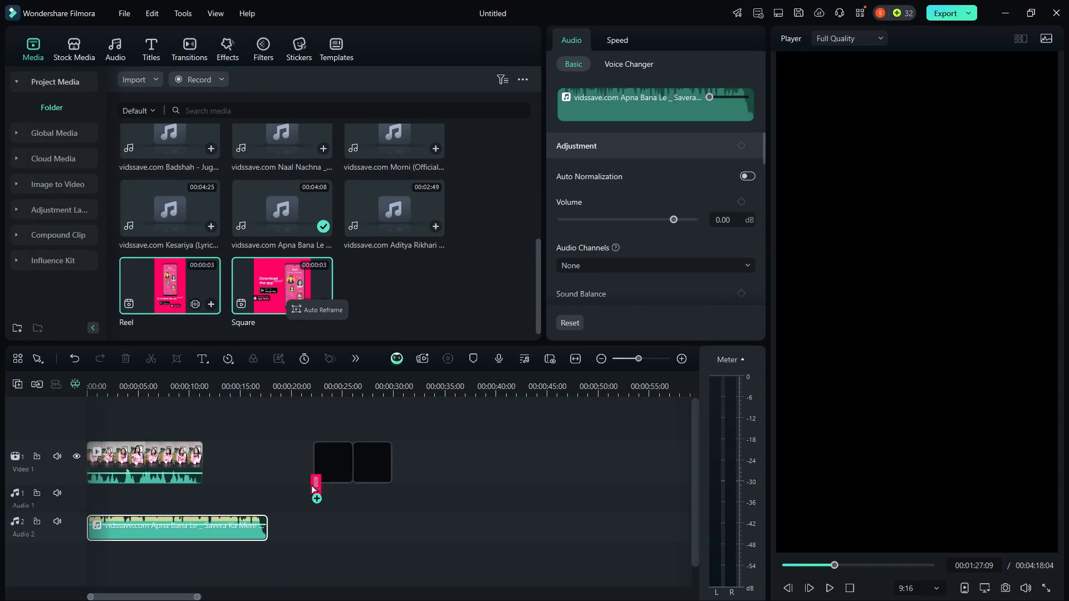
pyautogui.moveTo(311, 484); pyautogui.dragTo(195, 303)
pyautogui.click(517, 262)
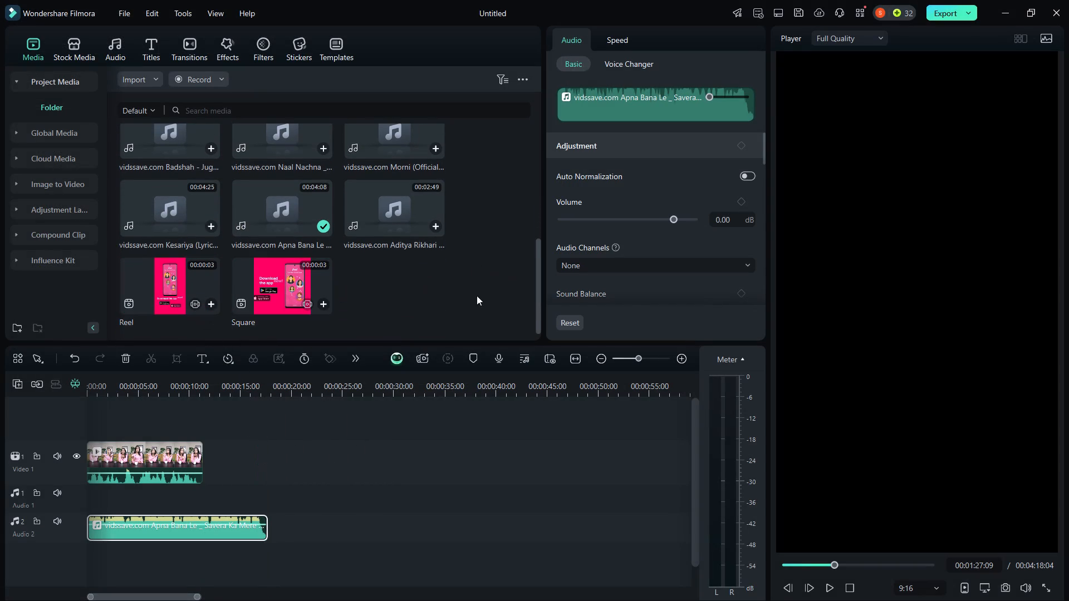
pyautogui.moveTo(160, 286); pyautogui.dragTo(207, 471)
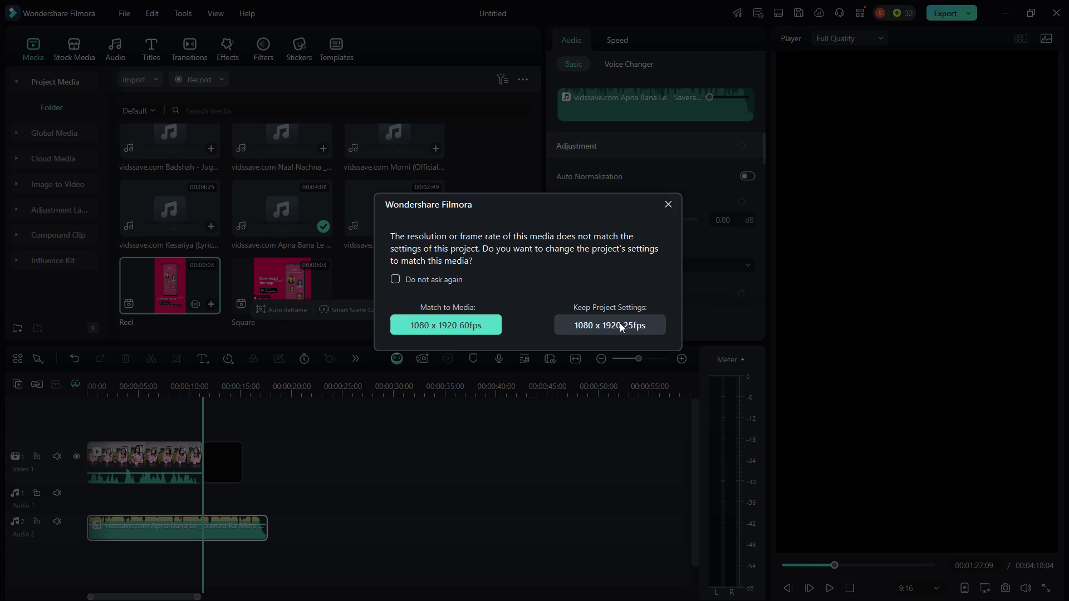
pyautogui.click(491, 324)
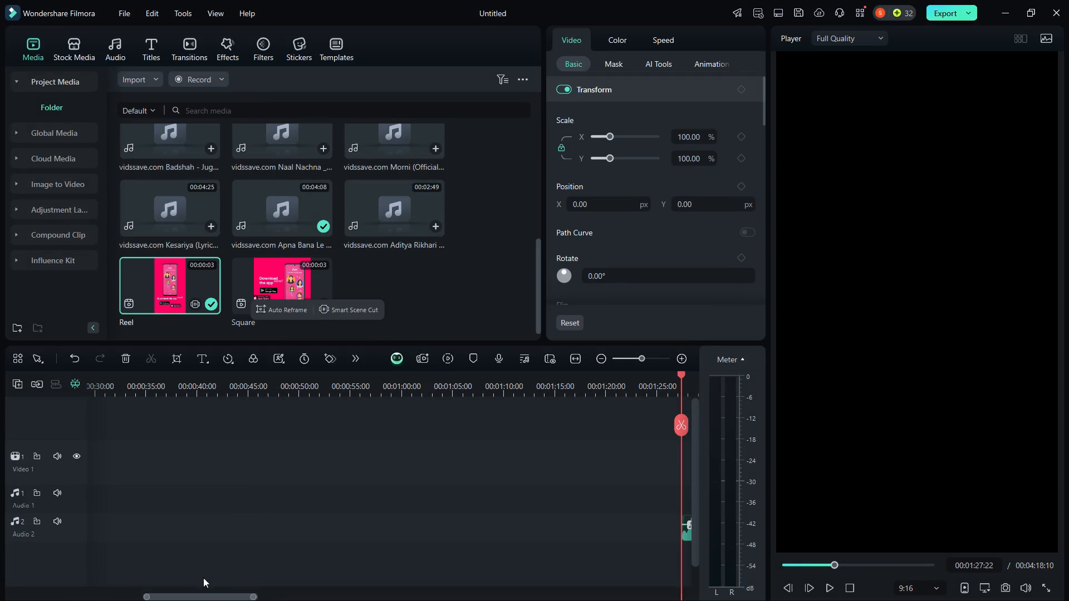
# Trim the song piece's start, slide its end to the end of the Reel clip, and extend its start back to the timeline's beginning.
pyautogui.moveTo(213, 598); pyautogui.dragTo(71, 600)
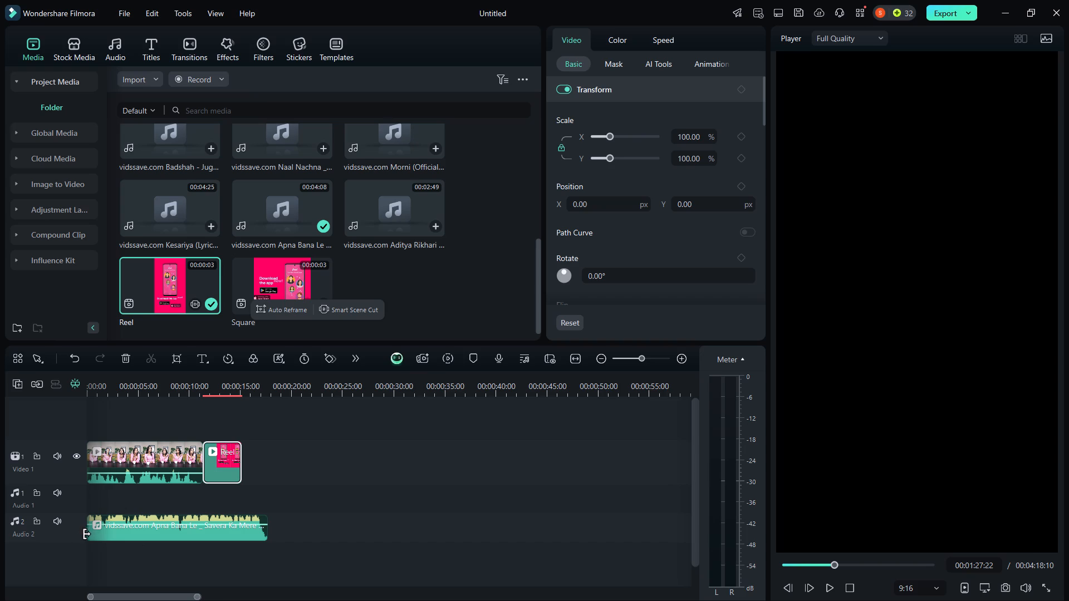
pyautogui.moveTo(89, 534); pyautogui.dragTo(124, 543)
pyautogui.moveTo(210, 533); pyautogui.dragTo(188, 531)
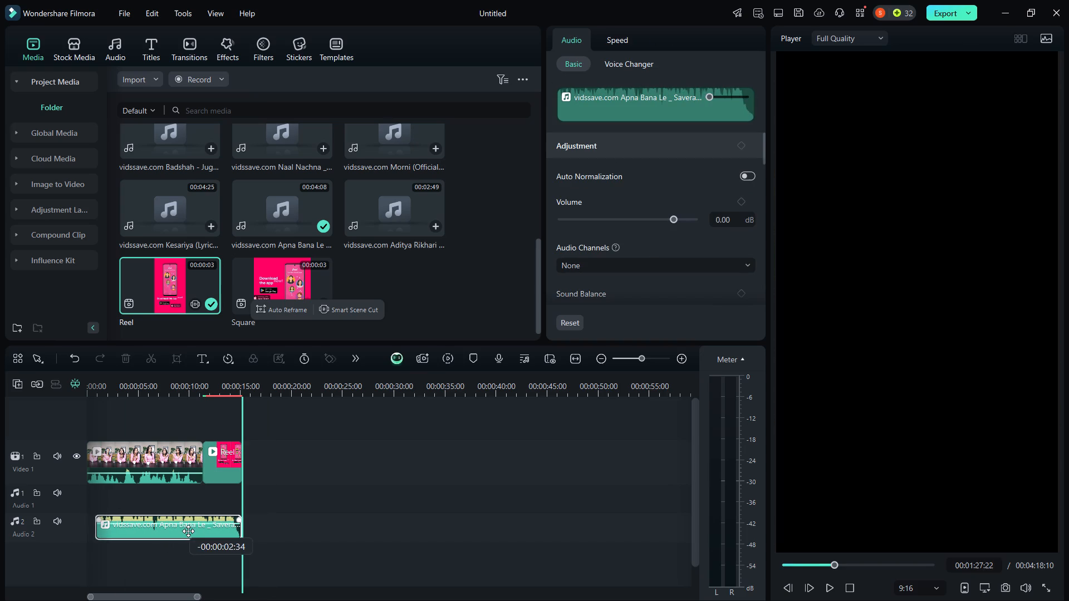
pyautogui.moveTo(188, 531); pyautogui.dragTo(186, 531)
pyautogui.moveTo(100, 536); pyautogui.dragTo(62, 539)
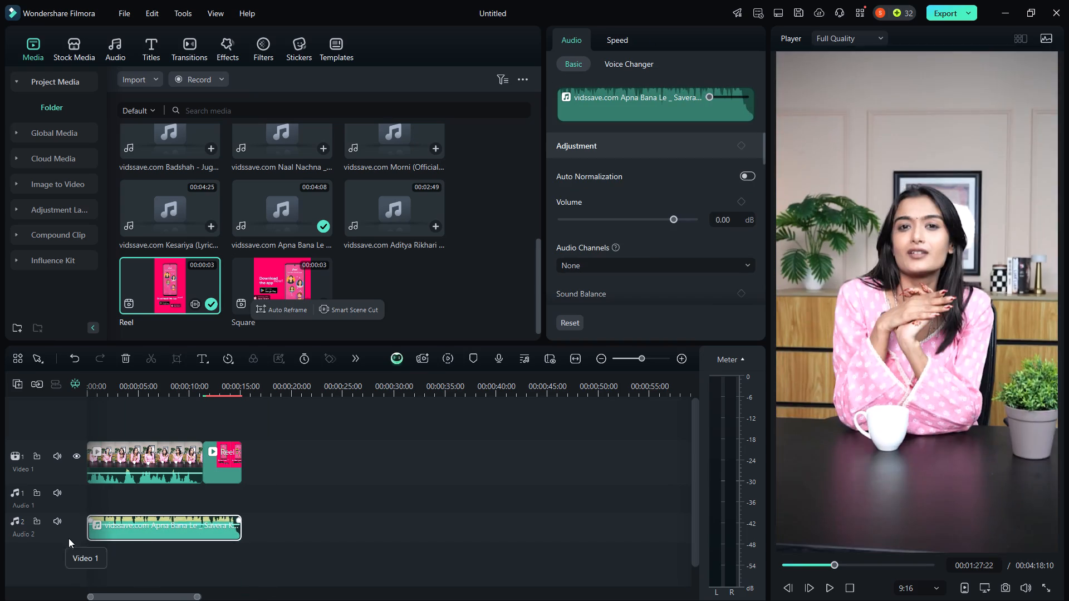
# Turn on Audio Ducking at 50% for the interview clip 1r and play the mix briefly from the beginning.
pyautogui.click(146, 533)
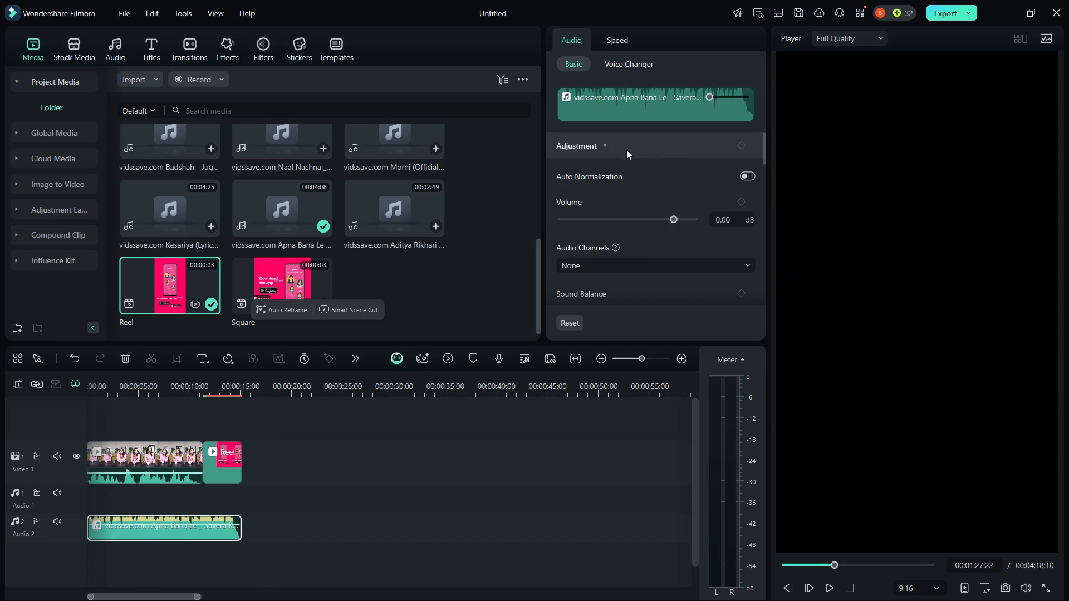
pyautogui.click(140, 455)
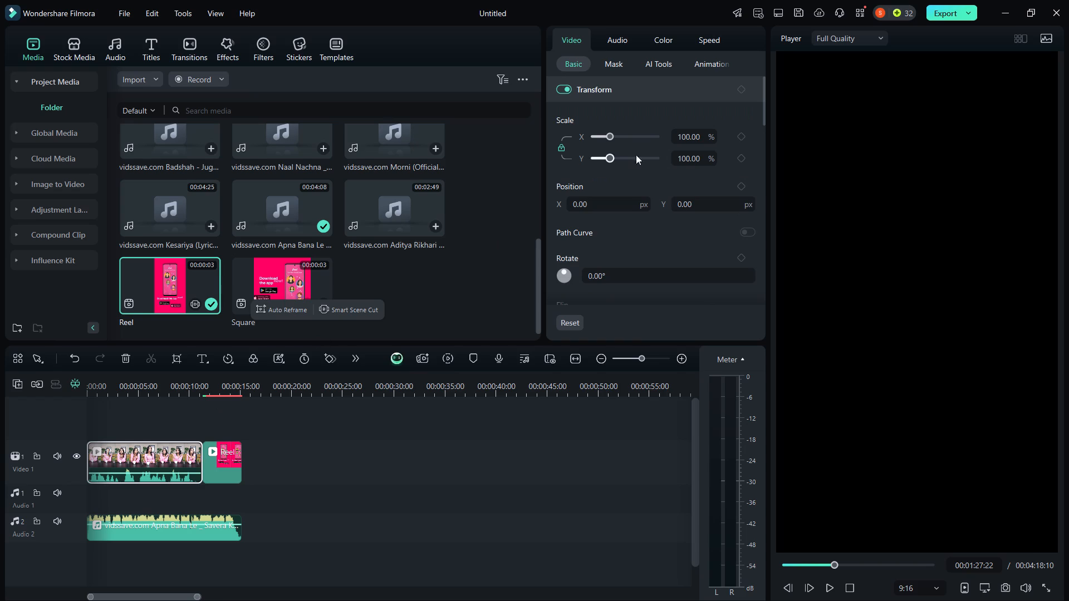
pyautogui.click(611, 38)
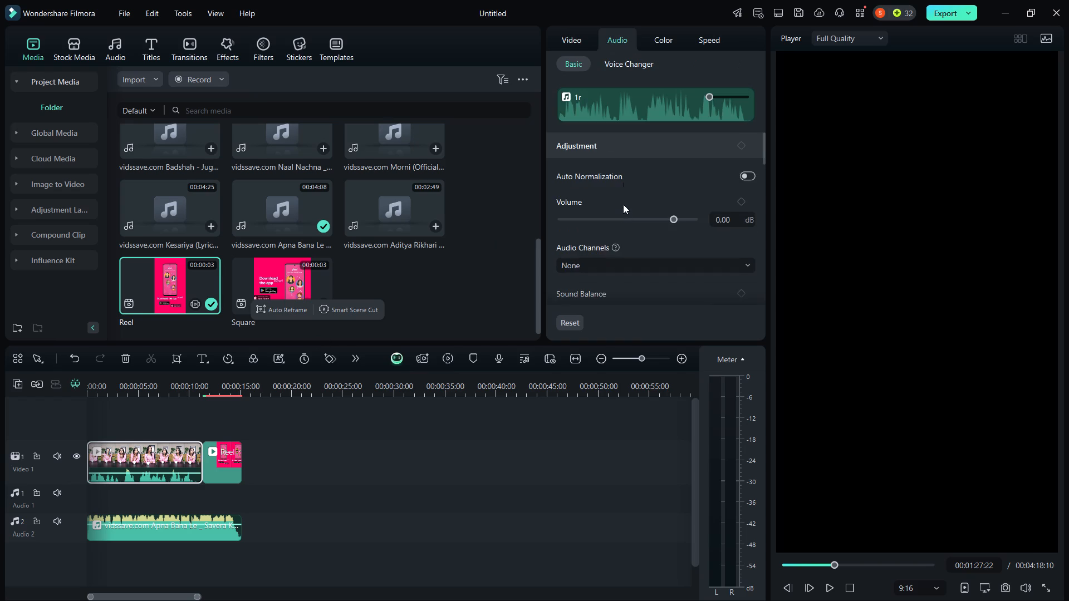
pyautogui.scroll(-9, 622, 215)
pyautogui.scroll(1, 622, 215)
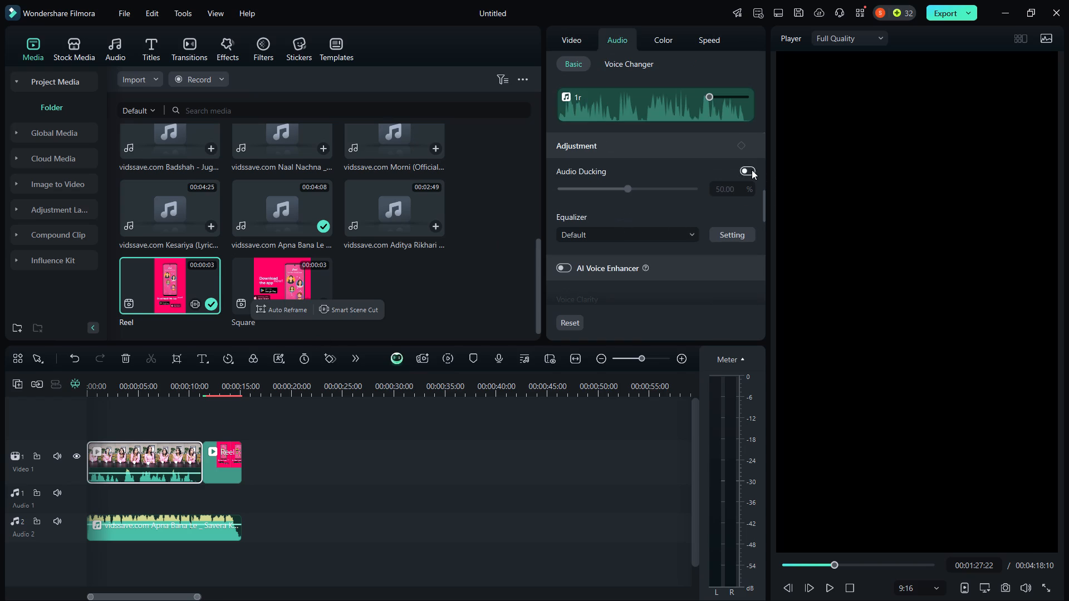
pyautogui.click(748, 169)
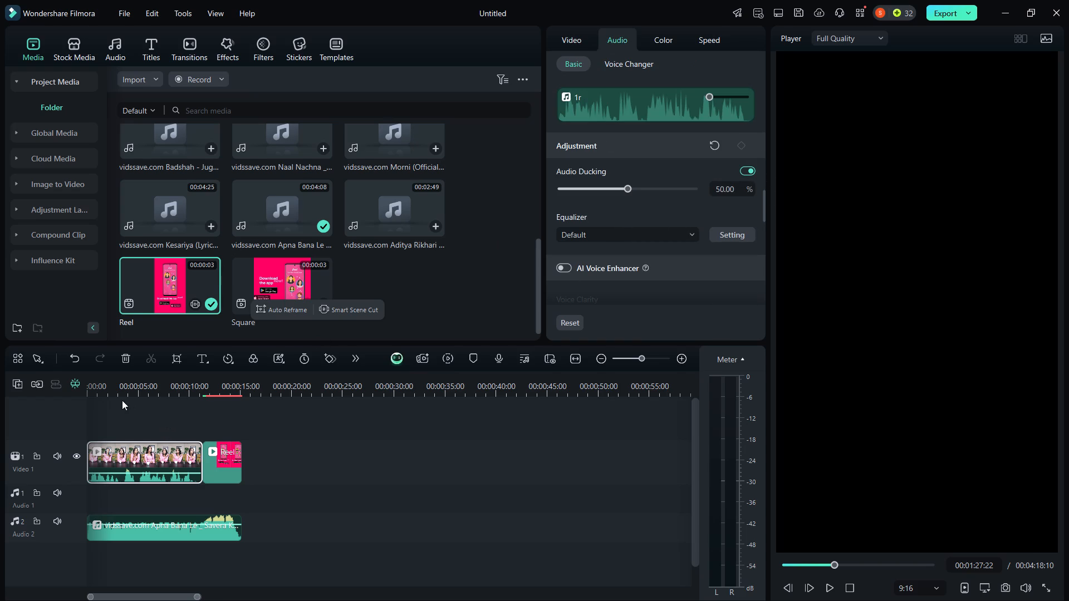
pyautogui.click(107, 376)
pyautogui.moveTo(105, 376); pyautogui.dragTo(42, 402)
pyautogui.press('space')
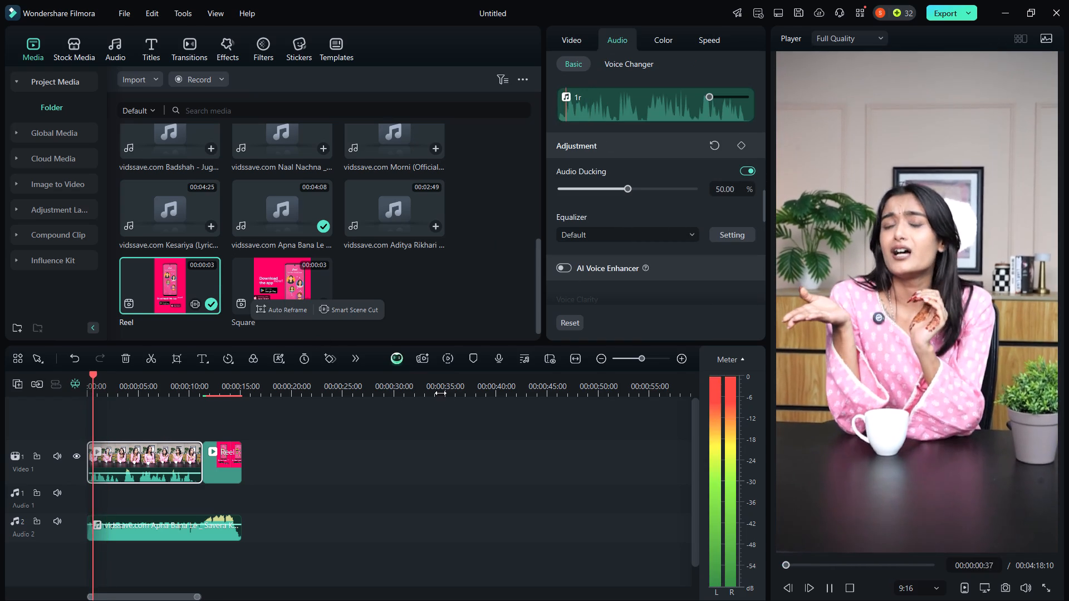
pyautogui.press('space')
# Lower the Apna Bana Le piece's volume to -12.63 dB and play the mix up to the end of the interview clip.
pyautogui.click(179, 533)
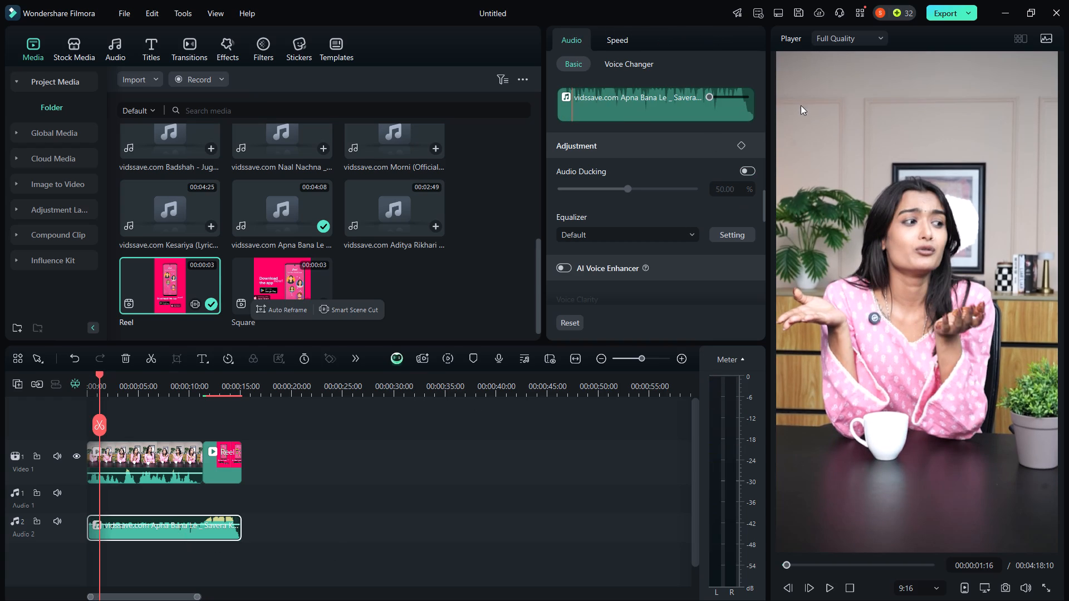
pyautogui.scroll(14, 713, 157)
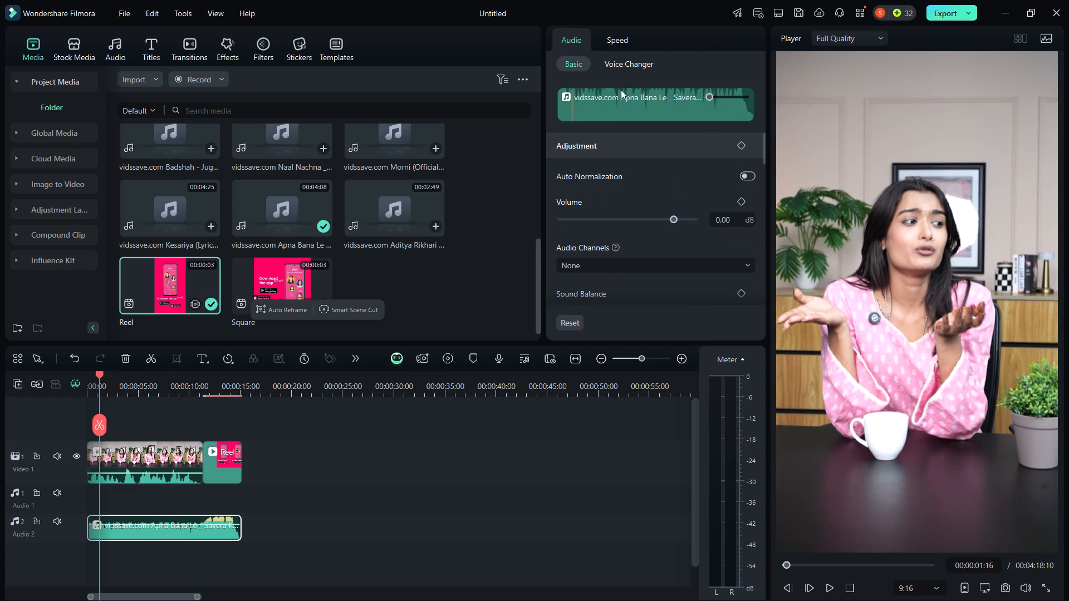
pyautogui.moveTo(671, 221); pyautogui.dragTo(661, 219)
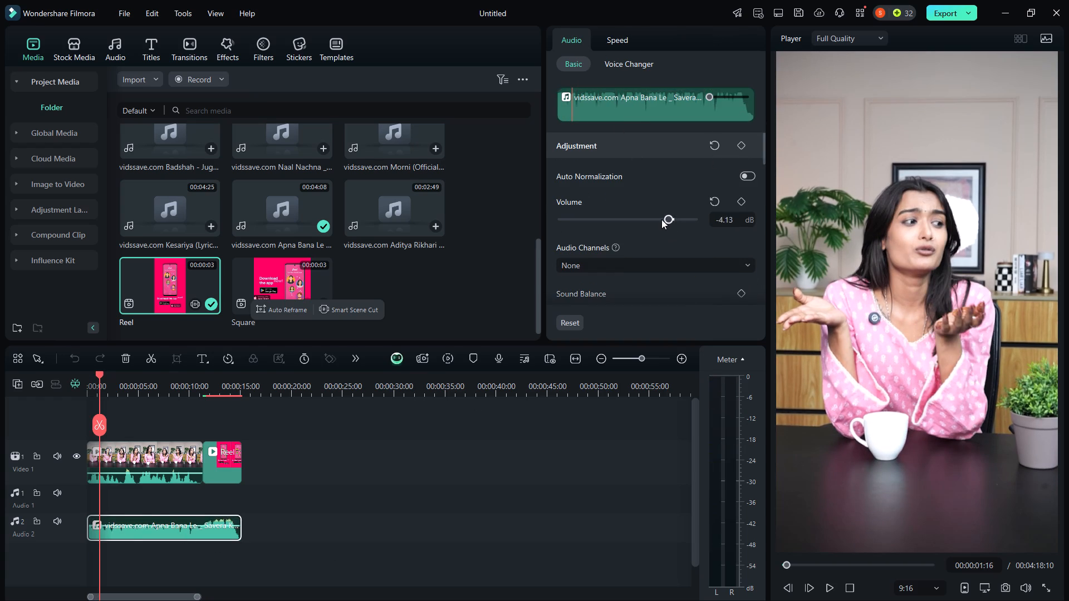
pyautogui.moveTo(661, 219); pyautogui.dragTo(660, 226)
pyautogui.press('space')
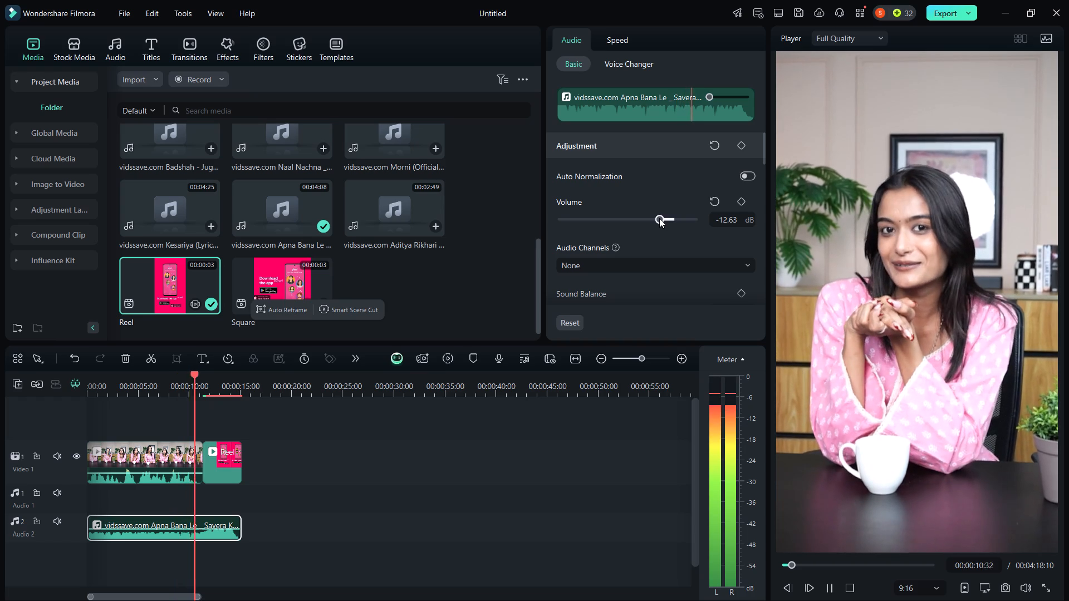
pyautogui.press('space')
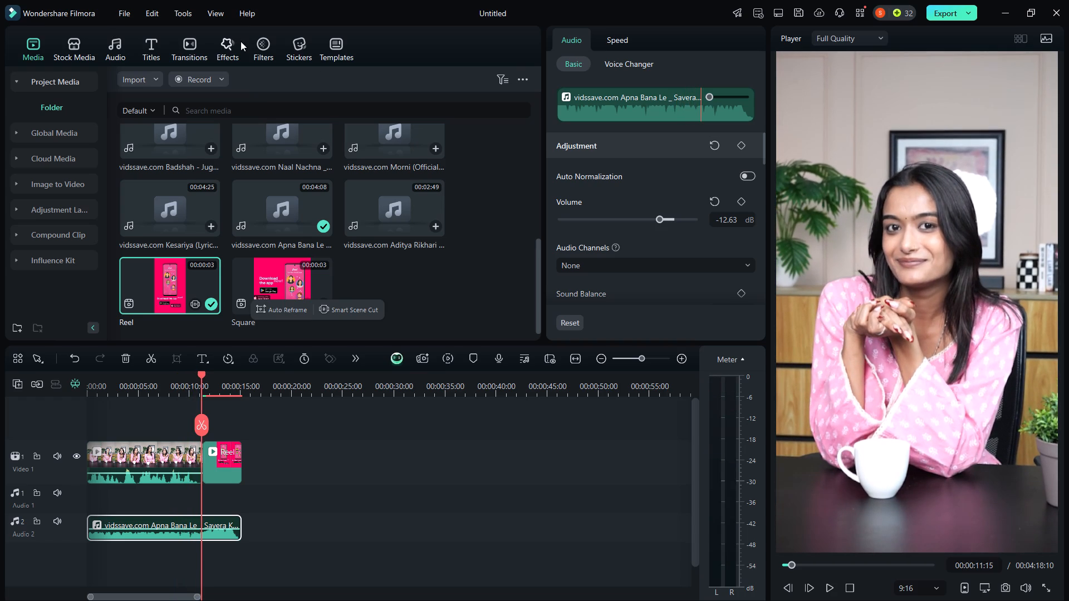
# Search the transitions for "down" and apply Push Down at the start of the Reel clip on Video 1.
pyautogui.click(186, 55)
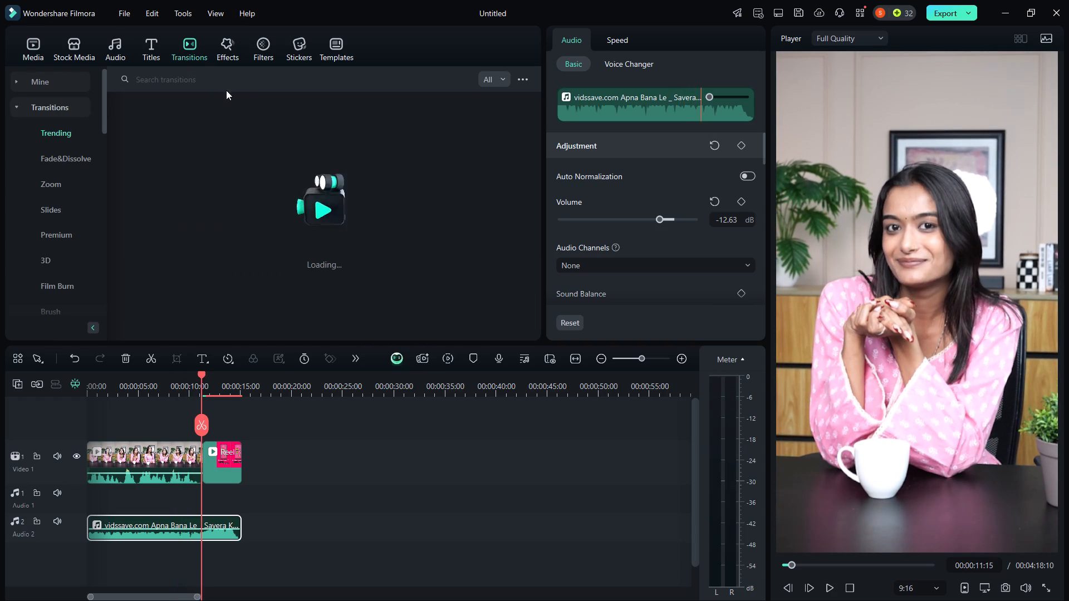
pyautogui.click(233, 79)
pyautogui.write('do')
pyautogui.write('wn')
pyautogui.press('Return')
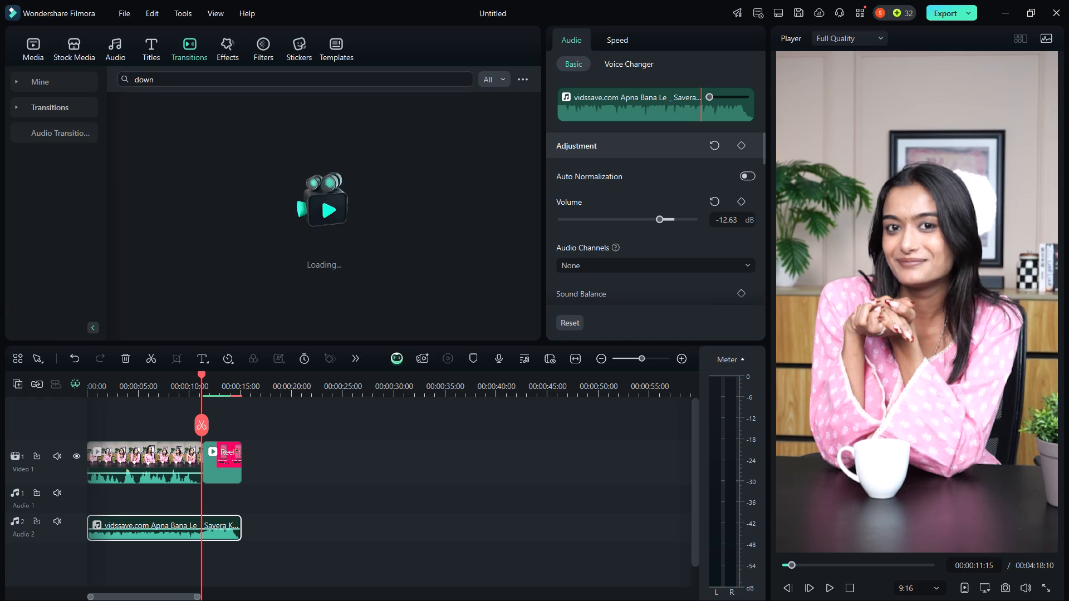
pyautogui.moveTo(175, 135); pyautogui.dragTo(175, 145)
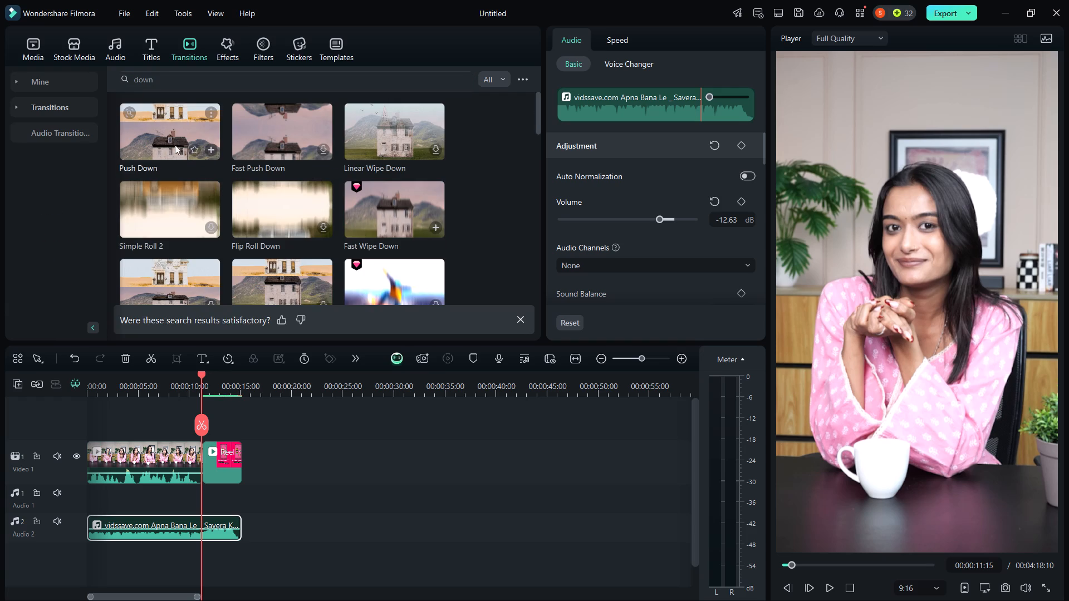
pyautogui.moveTo(175, 145); pyautogui.dragTo(214, 471)
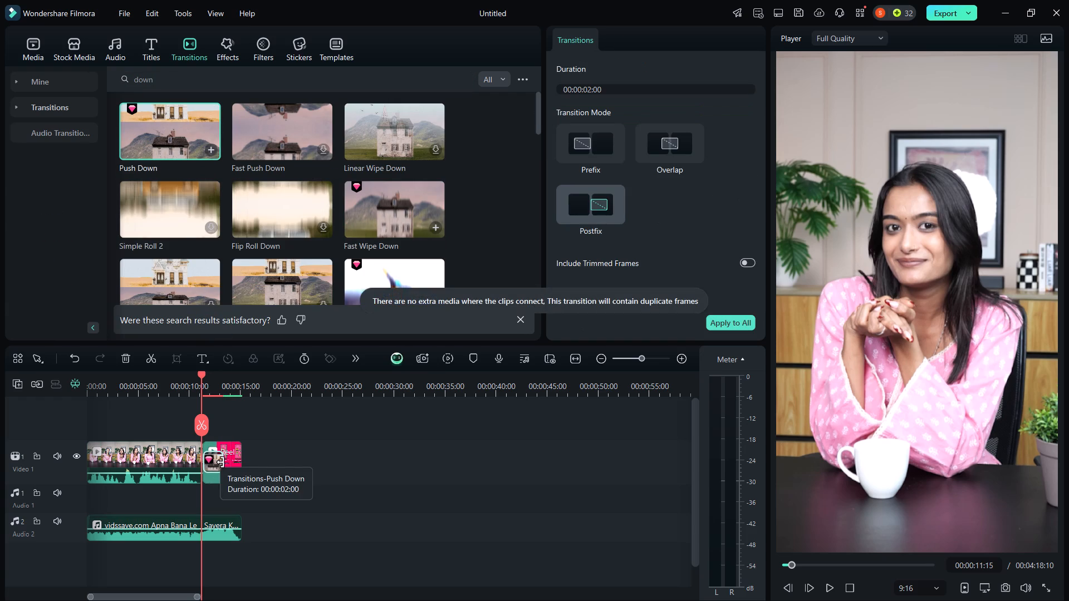
# Shorten the Push Down transition to 00:00:00:59 and play from the cut through the end of the Reel clip.
pyautogui.moveTo(220, 462); pyautogui.dragTo(214, 483)
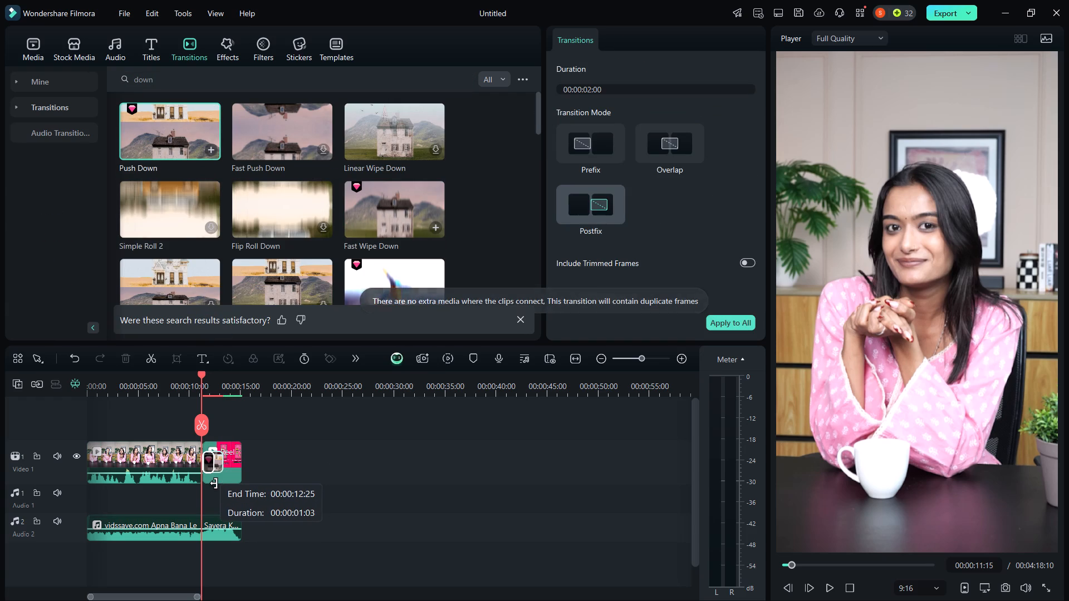
pyautogui.moveTo(214, 483); pyautogui.dragTo(213, 485)
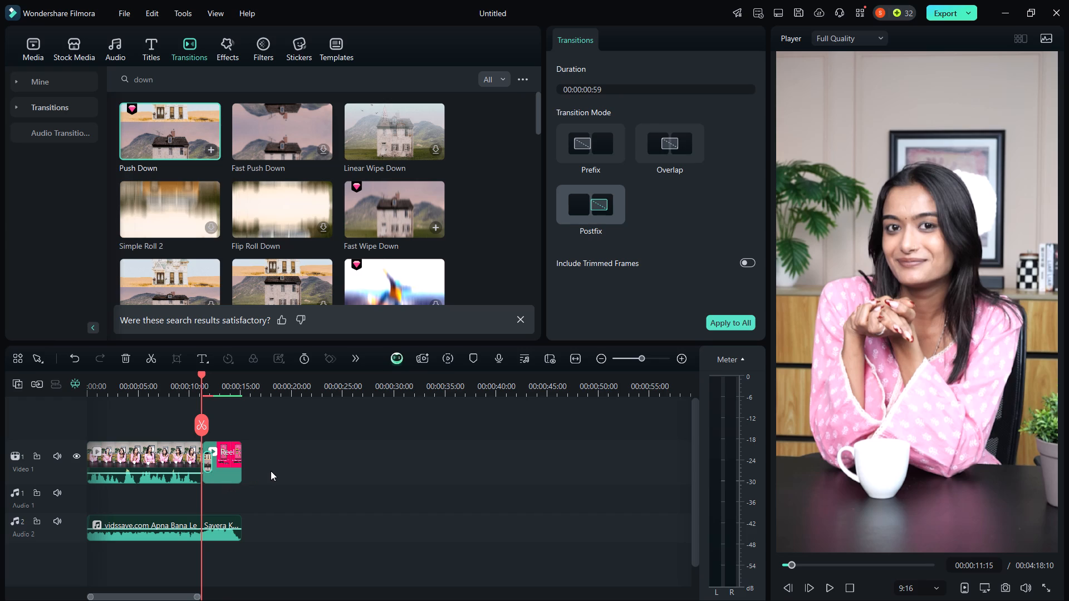
pyautogui.keyDown('alt'); pyautogui.scroll(3, 271, 471); pyautogui.keyUp('alt')
pyautogui.keyDown('ctrl'); pyautogui.scroll(8, 268, 471); pyautogui.keyUp('ctrl')
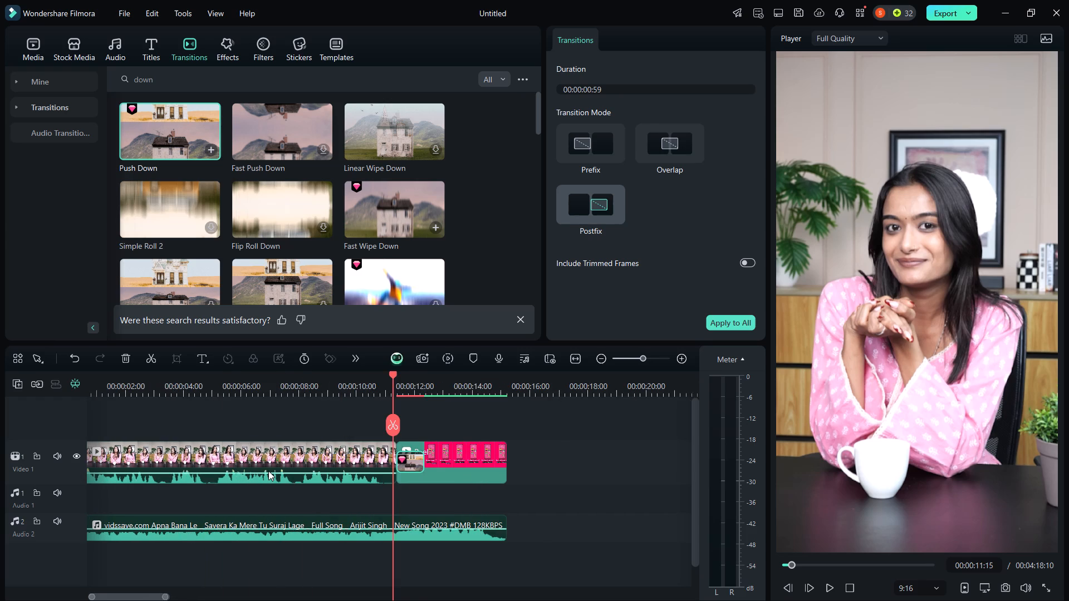
pyautogui.keyDown('ctrl'); pyautogui.scroll(3, 268, 471); pyautogui.keyUp('ctrl')
pyautogui.press('space')
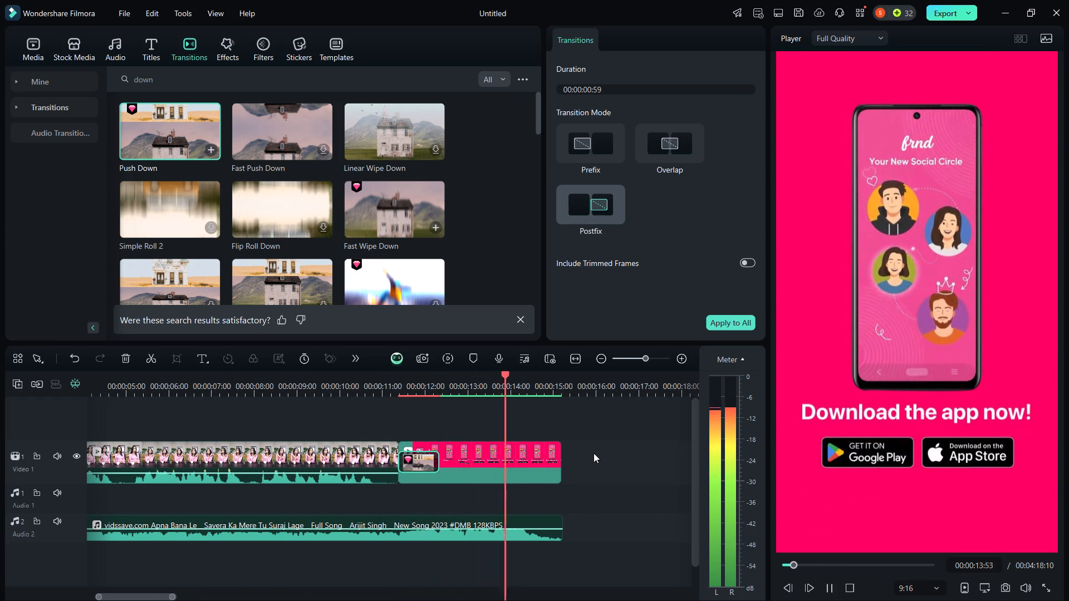
pyautogui.press('space')
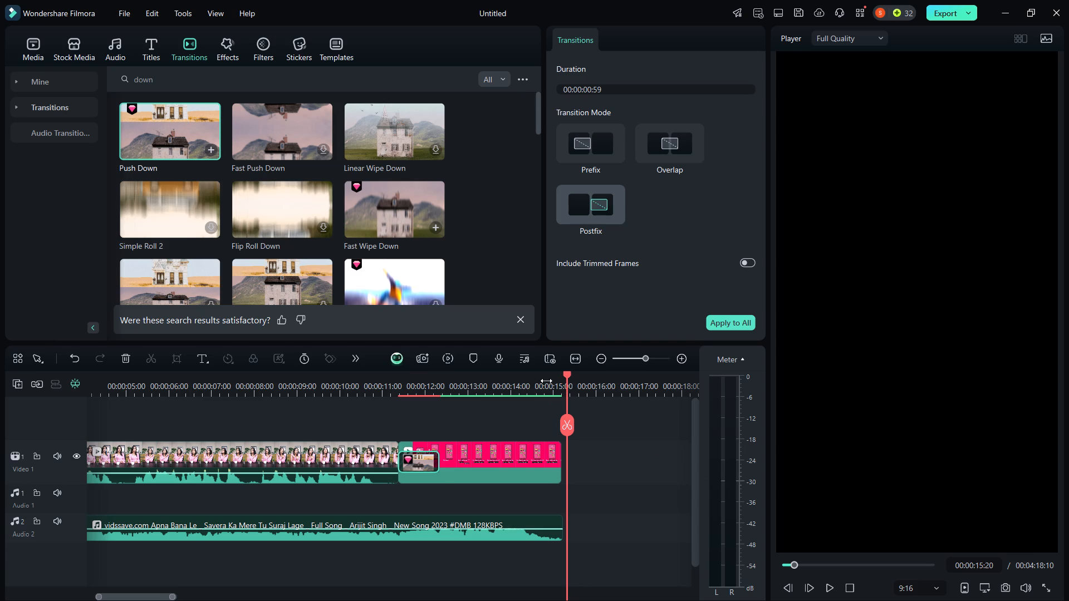
# Set the timeline's out point at the last frame of the Reel clip, 00:00:15:11.
pyautogui.moveTo(566, 378); pyautogui.dragTo(562, 382)
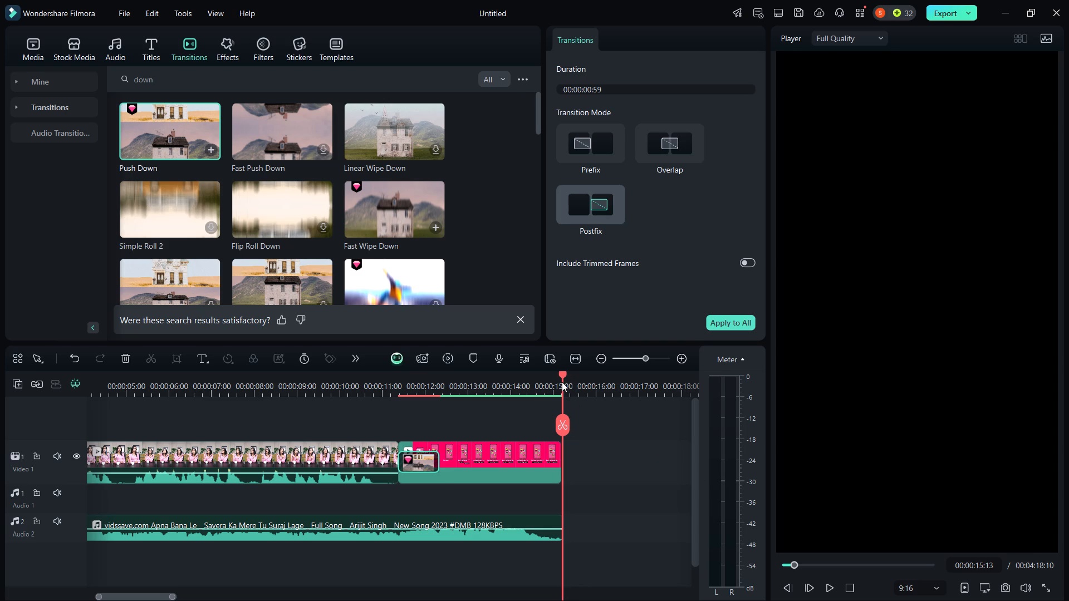
pyautogui.moveTo(562, 382); pyautogui.dragTo(561, 388)
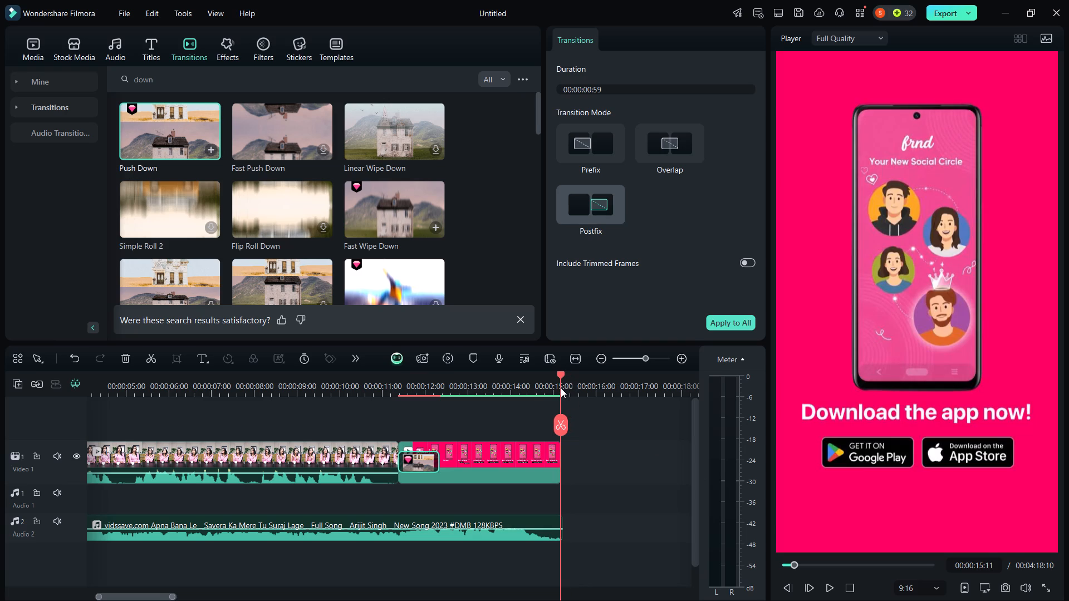
pyautogui.press('Right')
pyautogui.press('Right')
pyautogui.press('Left')
pyautogui.press('Left')
pyautogui.press('o')
# Start a local export of the marked range and set its save location to a new Desktop folder named exp.
pyautogui.click(951, 11)
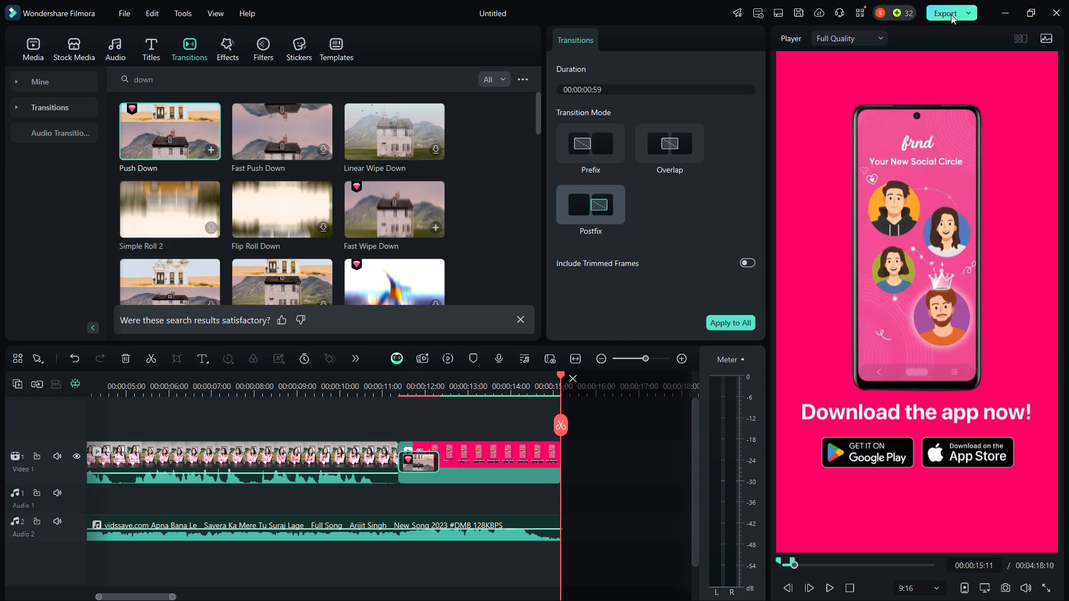
pyautogui.click(631, 204)
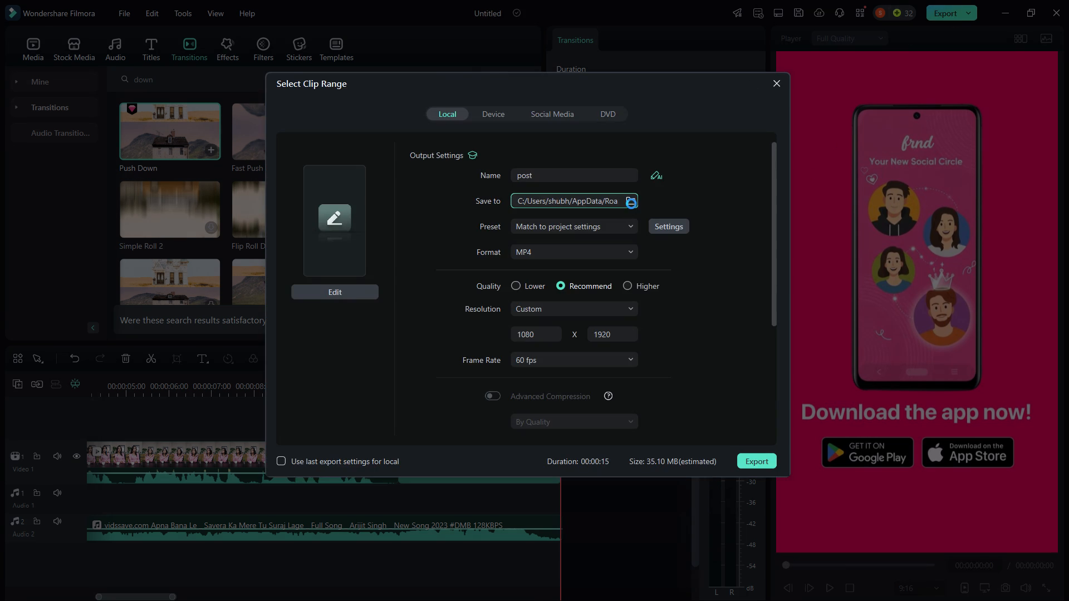
pyautogui.click(337, 193)
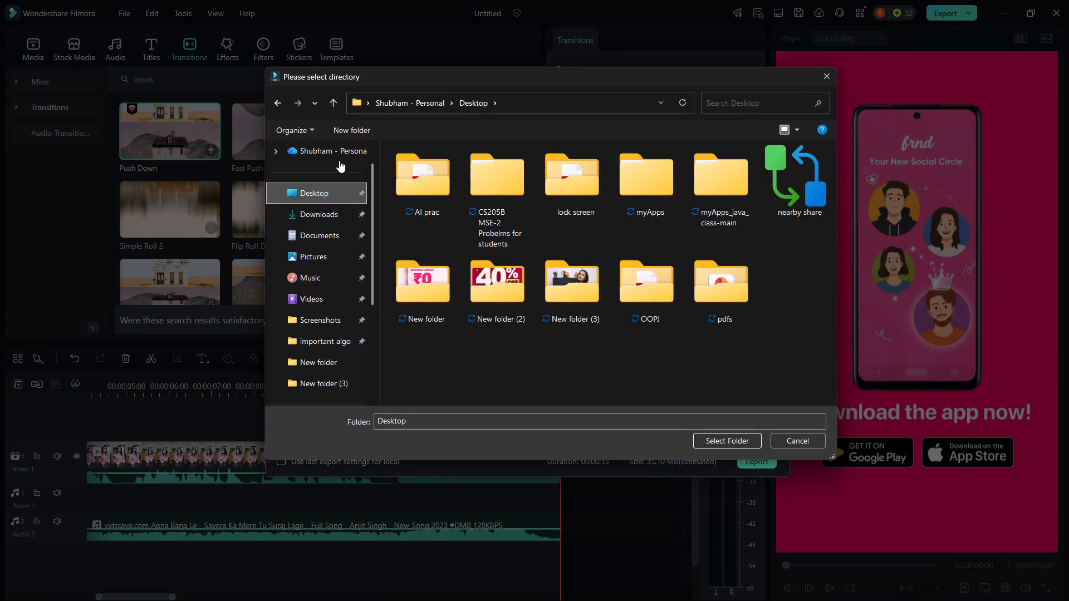
pyautogui.click(351, 126)
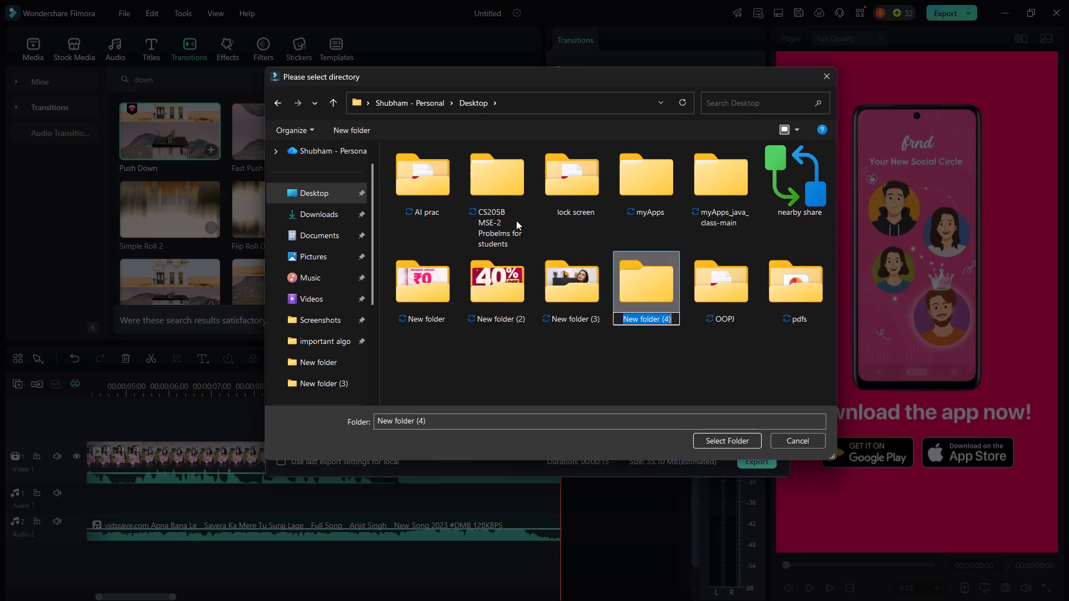
pyautogui.write('exp')
pyautogui.press('Return')
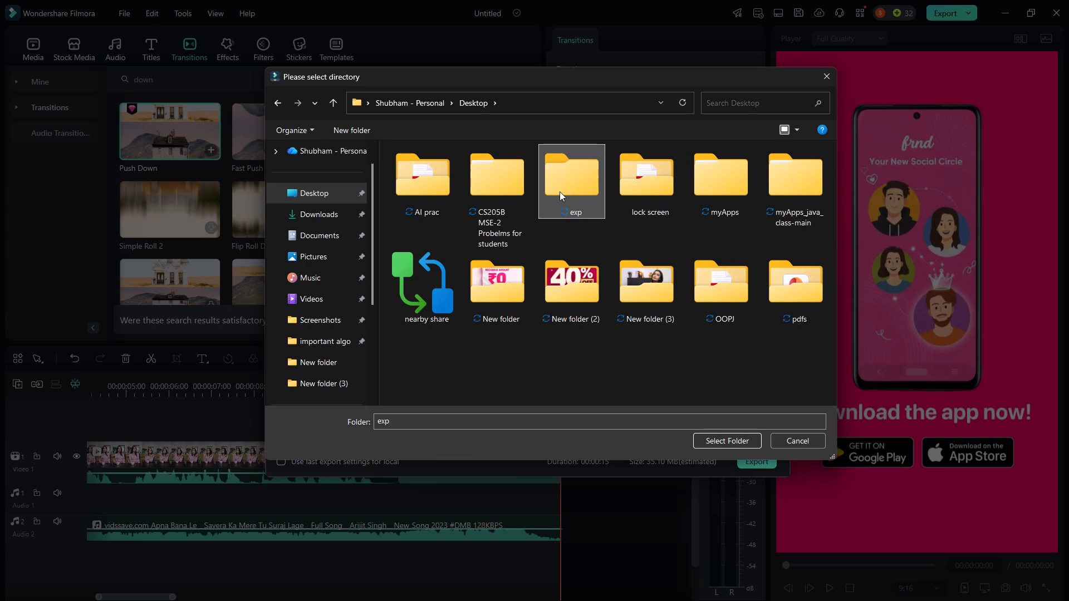
pyautogui.doubleClick(560, 191)
pyautogui.click(721, 440)
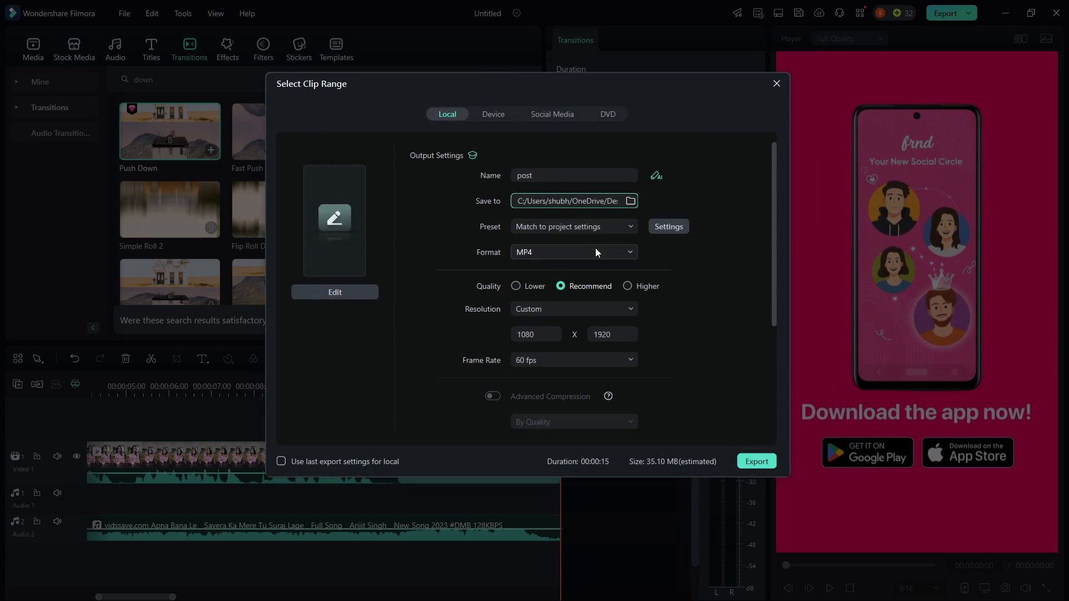
# Name the output 1, export it as a 1080 x 1920, 60 fps MP4, and close the finished export window.
pyautogui.moveTo(578, 175); pyautogui.dragTo(479, 172)
pyautogui.press('1')
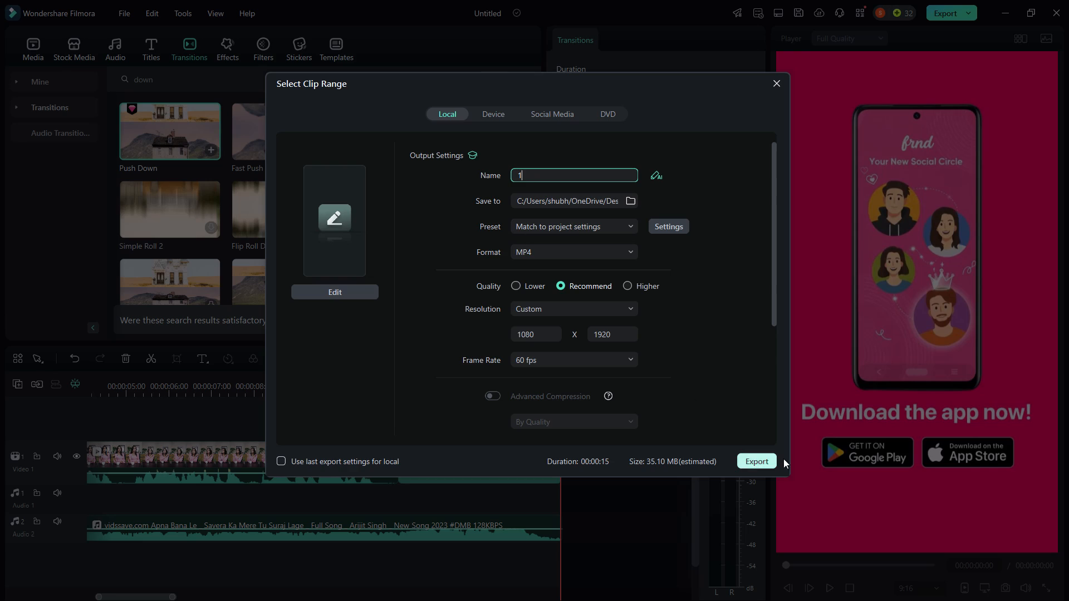
pyautogui.click(750, 462)
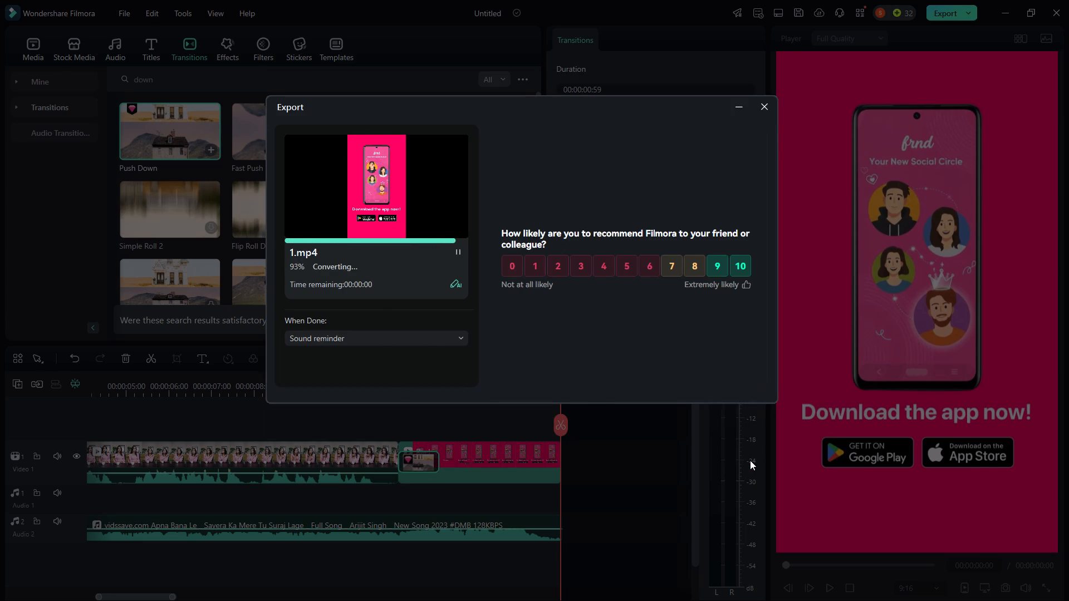
pyautogui.click(765, 109)
# Move the interview clip 1r along Video 1 past the Reel clip, so it starts at about 19.5 seconds.
pyautogui.click(366, 451)
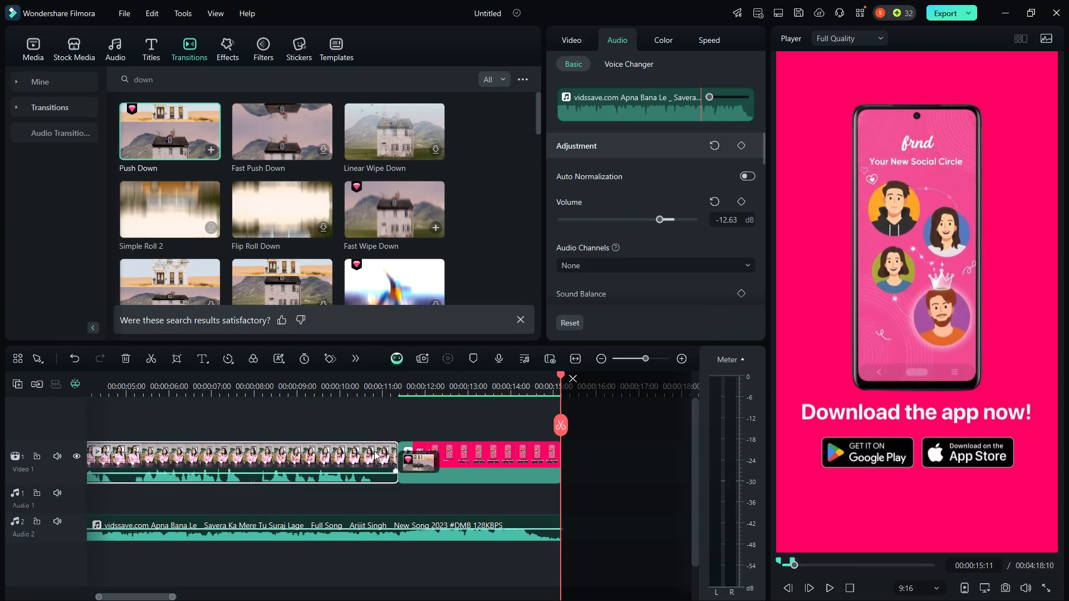
pyautogui.keyDown('alt'); pyautogui.scroll(-3, 390, 450); pyautogui.keyUp('alt')
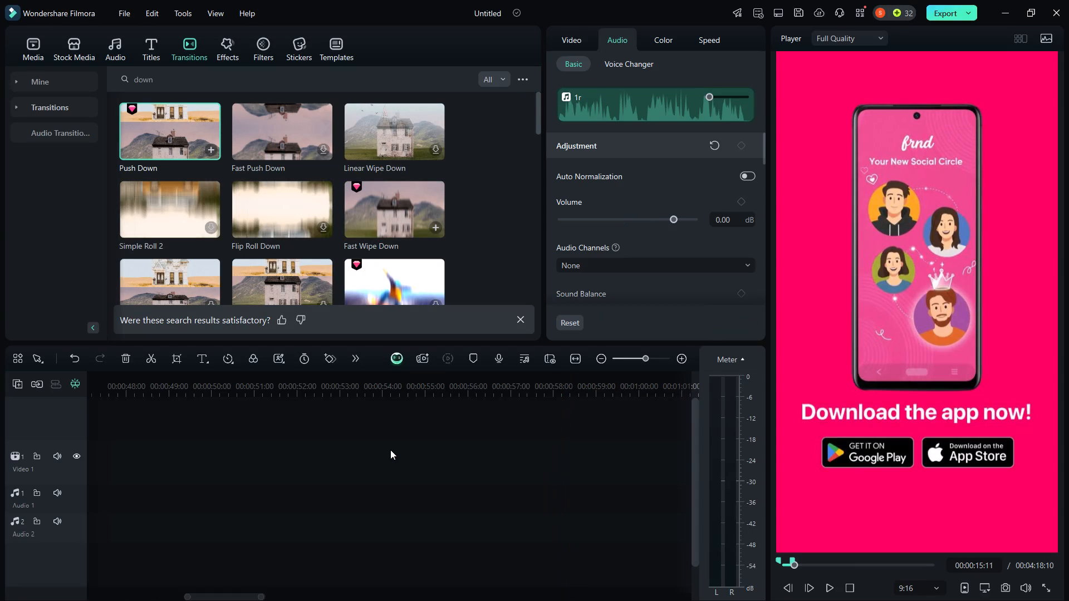
pyautogui.keyDown('alt'); pyautogui.scroll(8, 390, 450); pyautogui.keyUp('alt')
pyautogui.keyDown('ctrl'); pyautogui.scroll(-6, 390, 450); pyautogui.keyUp('ctrl')
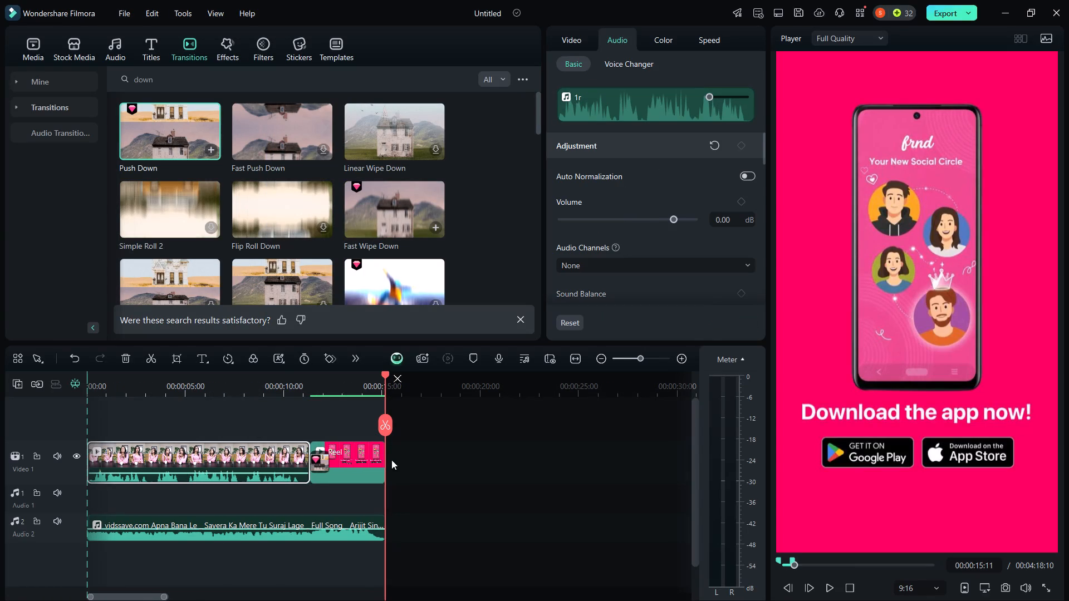
pyautogui.moveTo(217, 457); pyautogui.dragTo(600, 457)
# Add media clip 2 at the timeline's start on a new track above Video 1, keeping the 1080 x 1920 60fps project settings.
pyautogui.click(38, 43)
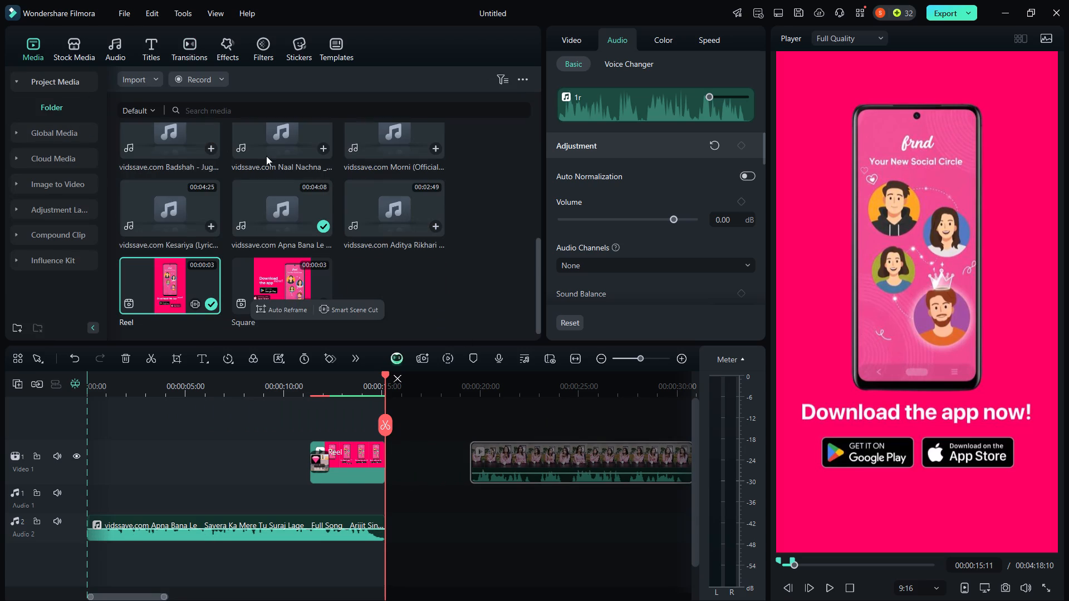
pyautogui.scroll(4, 317, 232)
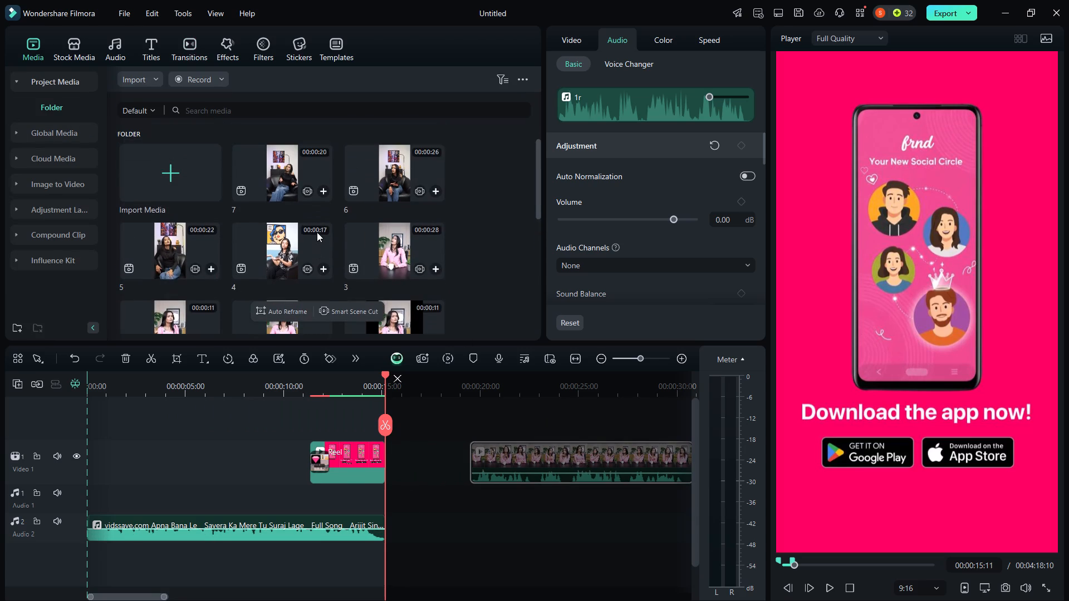
pyautogui.scroll(-2, 317, 232)
pyautogui.moveTo(289, 157); pyautogui.dragTo(272, 257)
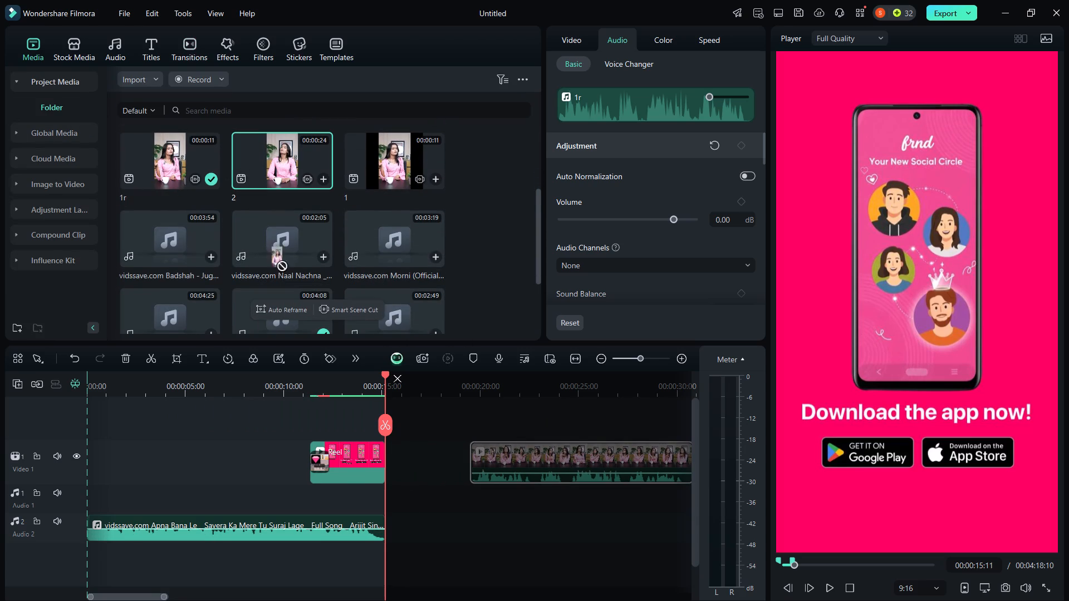
pyautogui.moveTo(272, 257); pyautogui.dragTo(82, 432)
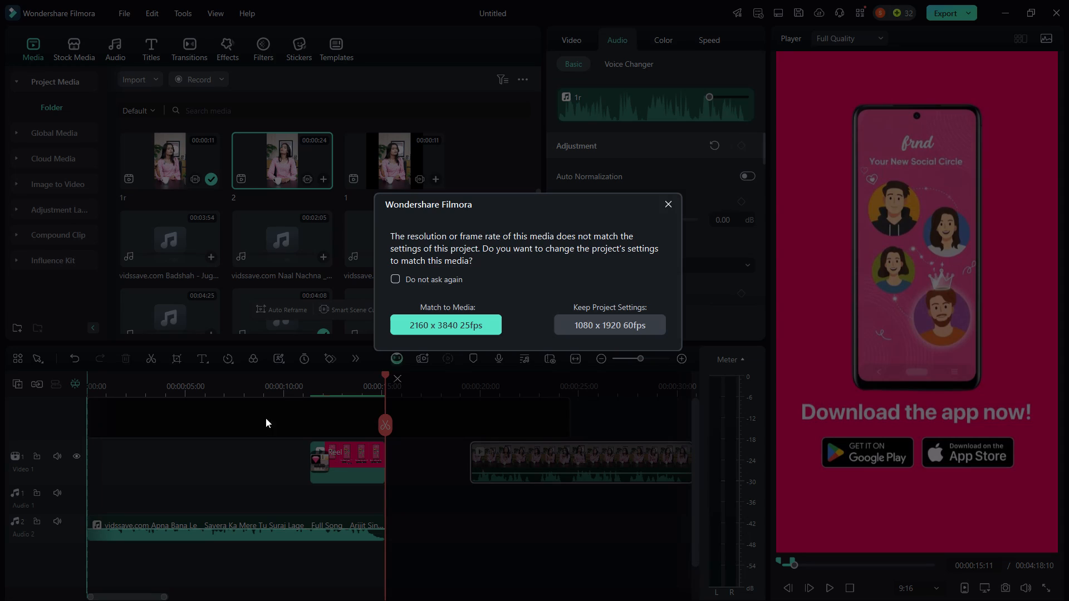
pyautogui.click(607, 322)
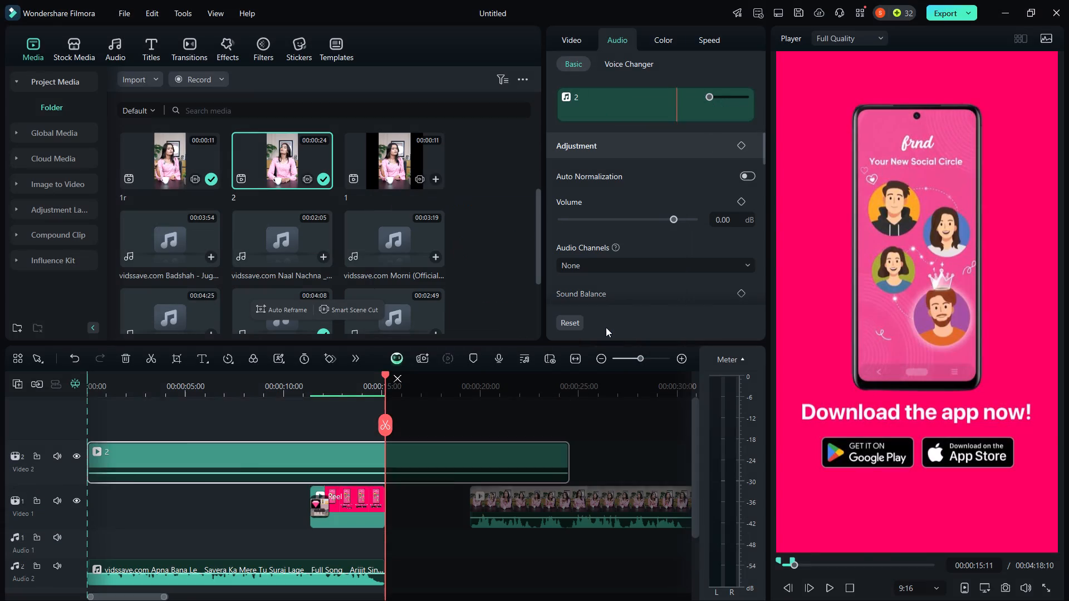
# Shift clip 1r, the Apna Bana Le piece and the Reel clip further along their tracks, with Reel starting past clip 2's end.
pyautogui.moveTo(592, 504); pyautogui.dragTo(666, 515)
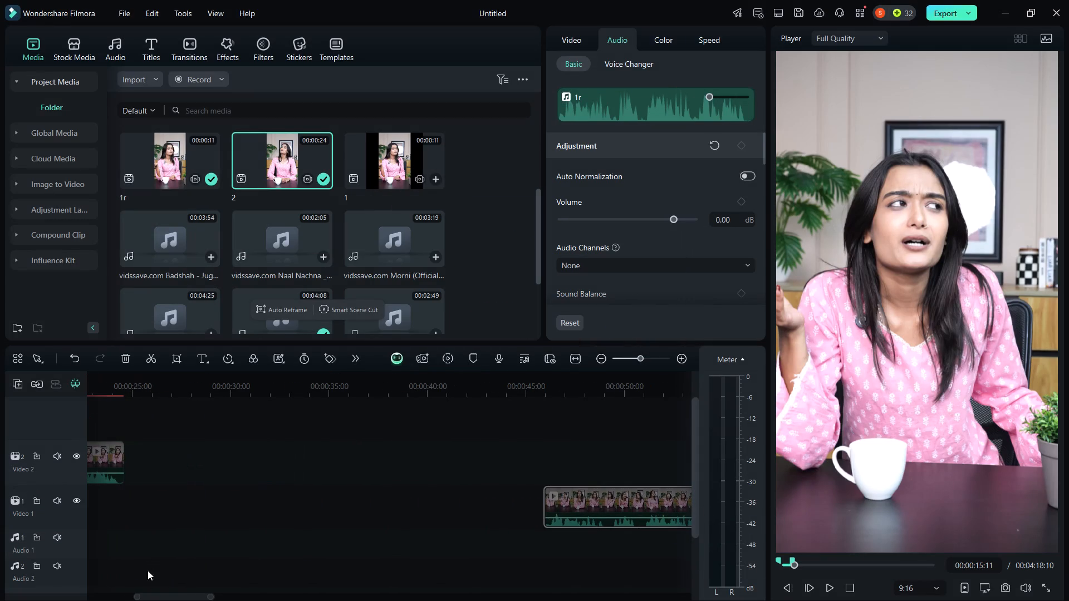
pyautogui.moveTo(187, 597); pyautogui.dragTo(129, 600)
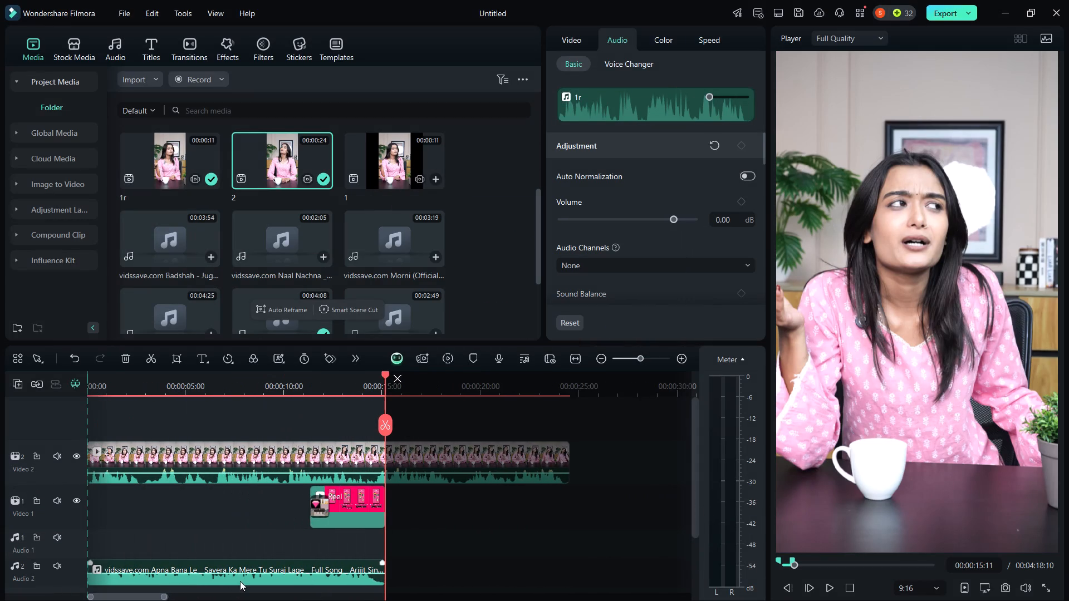
pyautogui.moveTo(242, 577); pyautogui.dragTo(606, 580)
pyautogui.moveTo(350, 501); pyautogui.dragTo(653, 510)
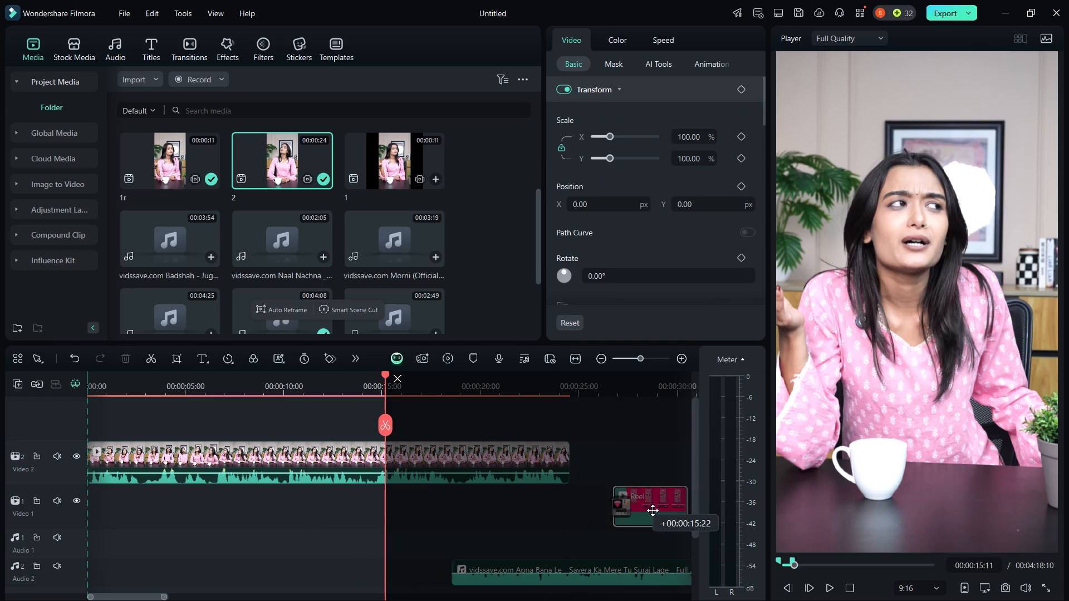
pyautogui.moveTo(653, 510); pyautogui.dragTo(653, 515)
# Move clip 2 down to the start of Video 1 and place the Reel clip directly after its end.
pyautogui.moveTo(406, 451); pyautogui.dragTo(404, 504)
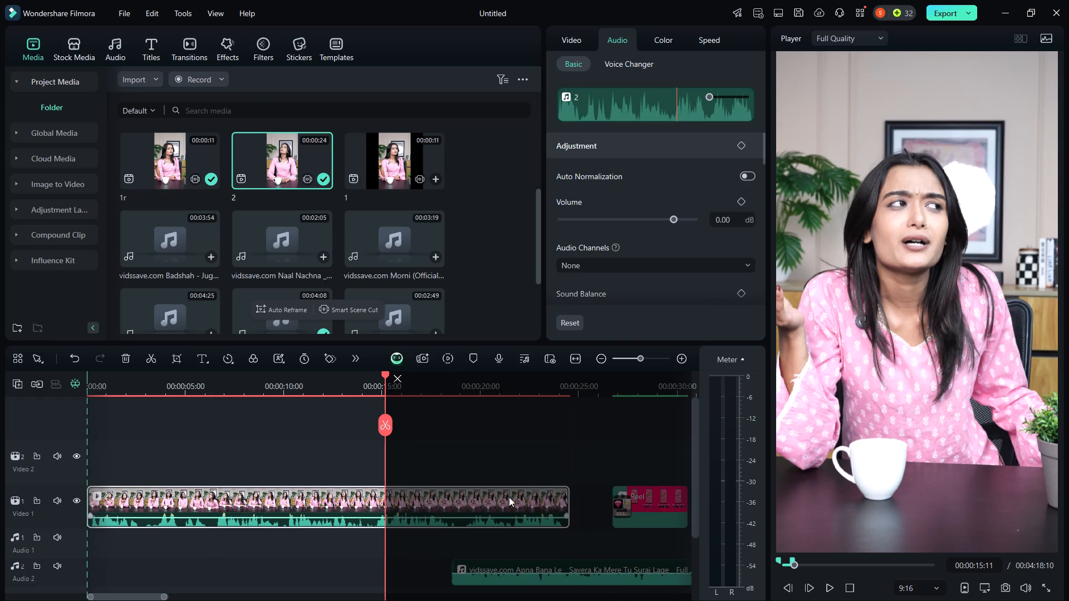
pyautogui.moveTo(667, 508); pyautogui.dragTo(631, 522)
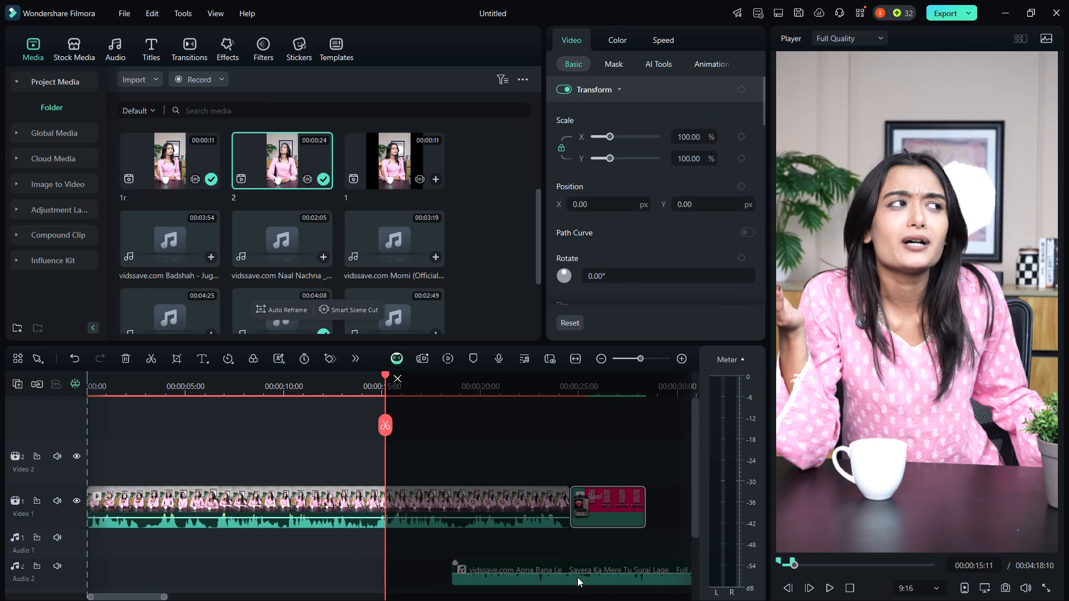
# Move the Apna Bana Le piece to Audio 3, ending with the Reel clip, and extend its start to the timeline's beginning.
pyautogui.moveTo(577, 583); pyautogui.dragTo(483, 547)
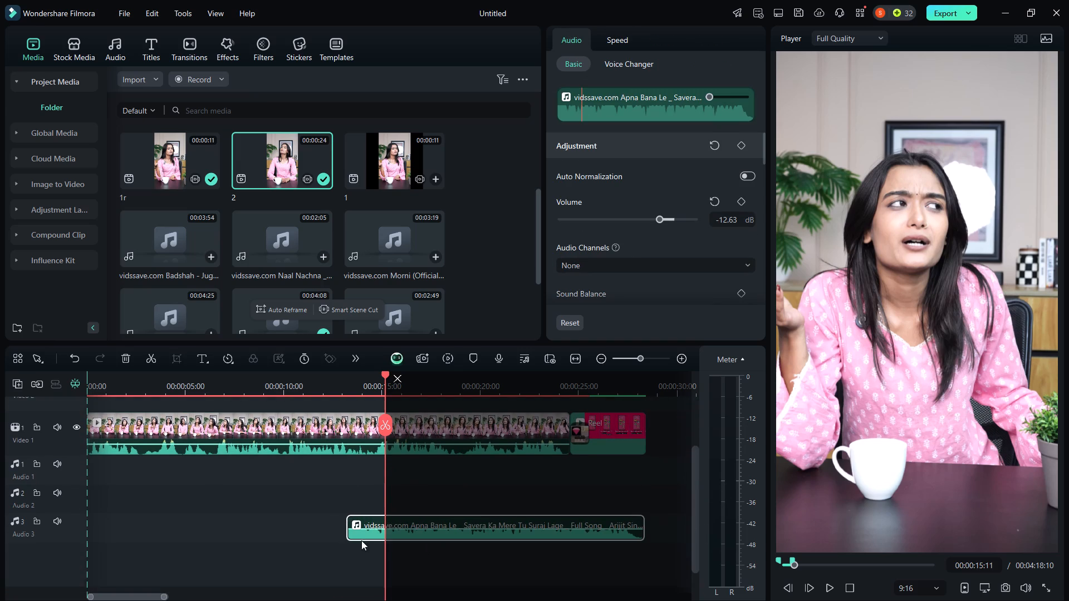
pyautogui.moveTo(349, 538); pyautogui.dragTo(66, 534)
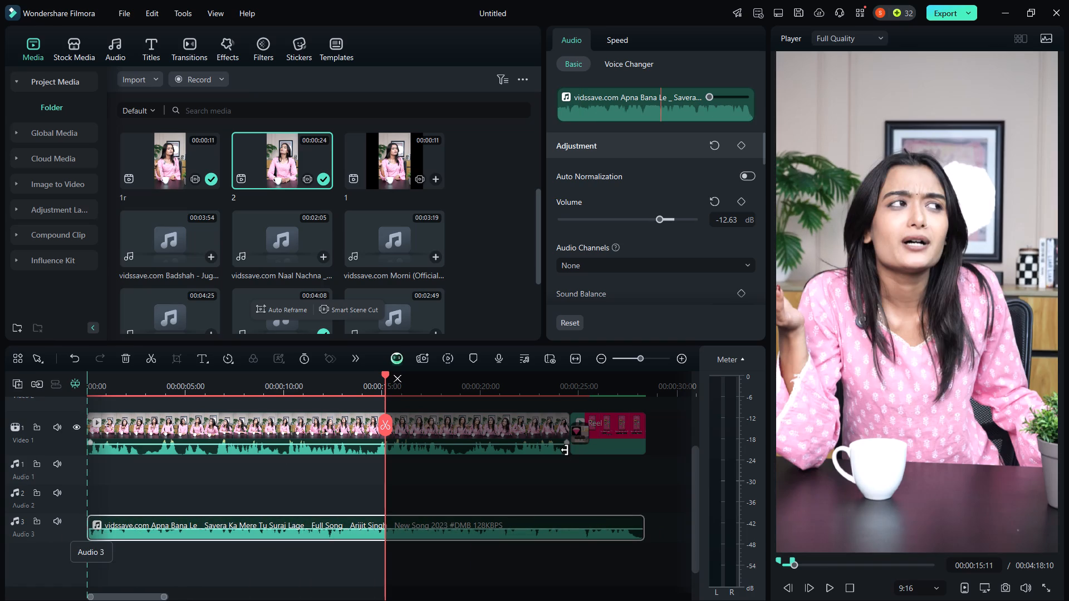
# Turn on Audio Ducking at 50% for clip 2 on Video 1.
pyautogui.click(458, 415)
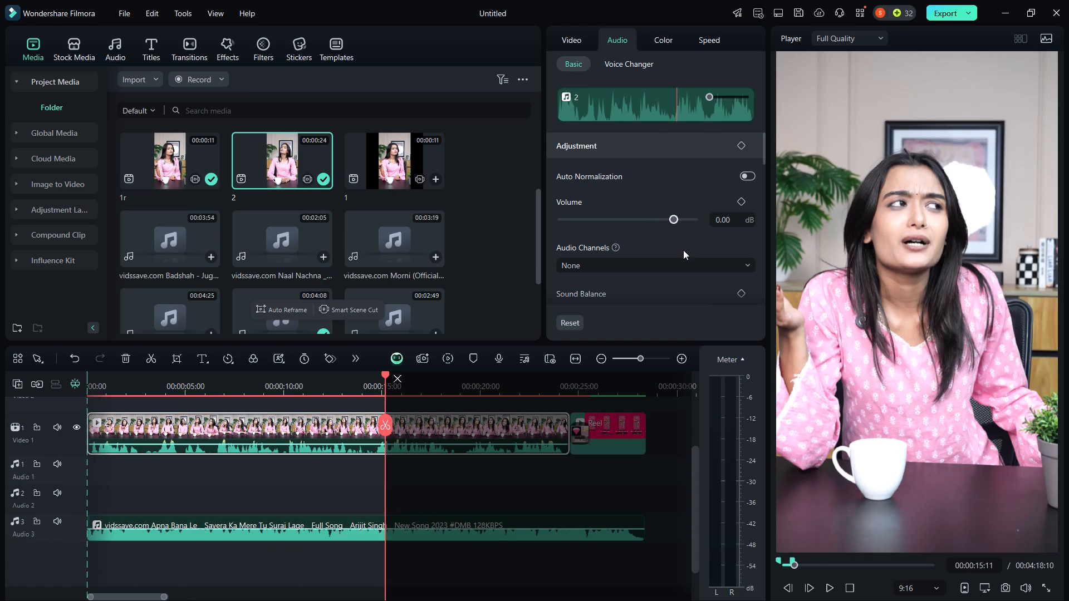
pyautogui.scroll(-6, 679, 245)
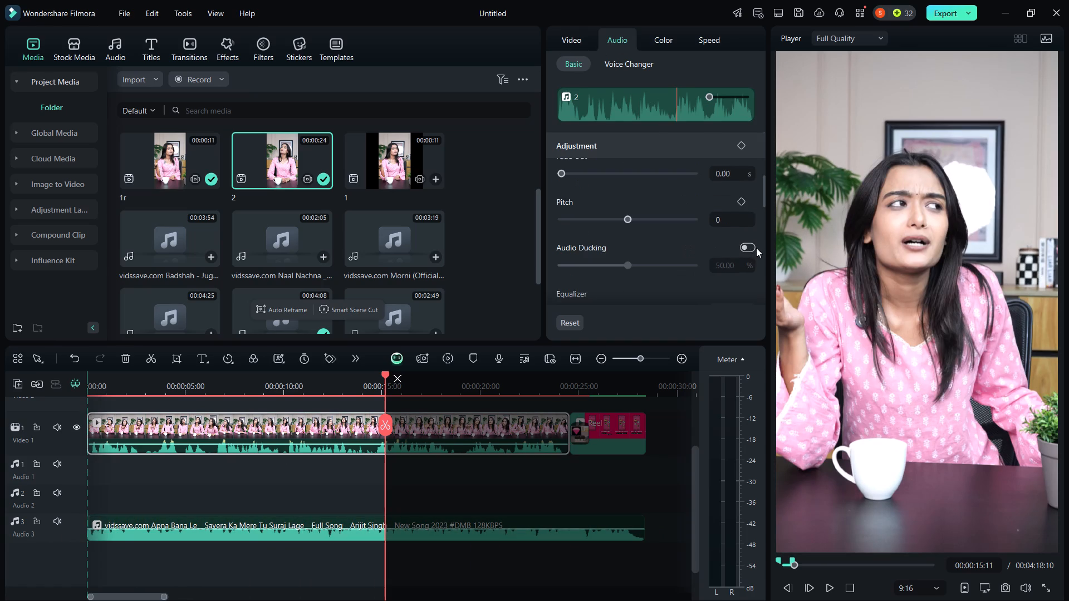
pyautogui.click(749, 245)
# Extend the end of the timeline's selected range to the end of the Reel clip, at about 28 seconds.
pyautogui.moveTo(384, 388); pyautogui.dragTo(645, 399)
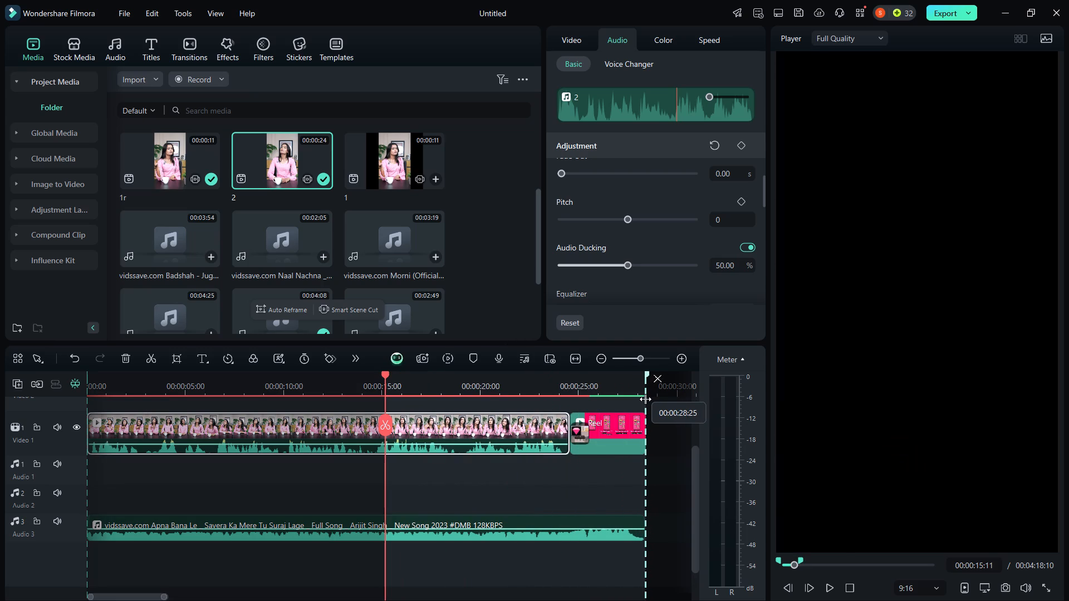
pyautogui.moveTo(645, 399); pyautogui.dragTo(647, 399)
pyautogui.moveTo(647, 399); pyautogui.dragTo(646, 400)
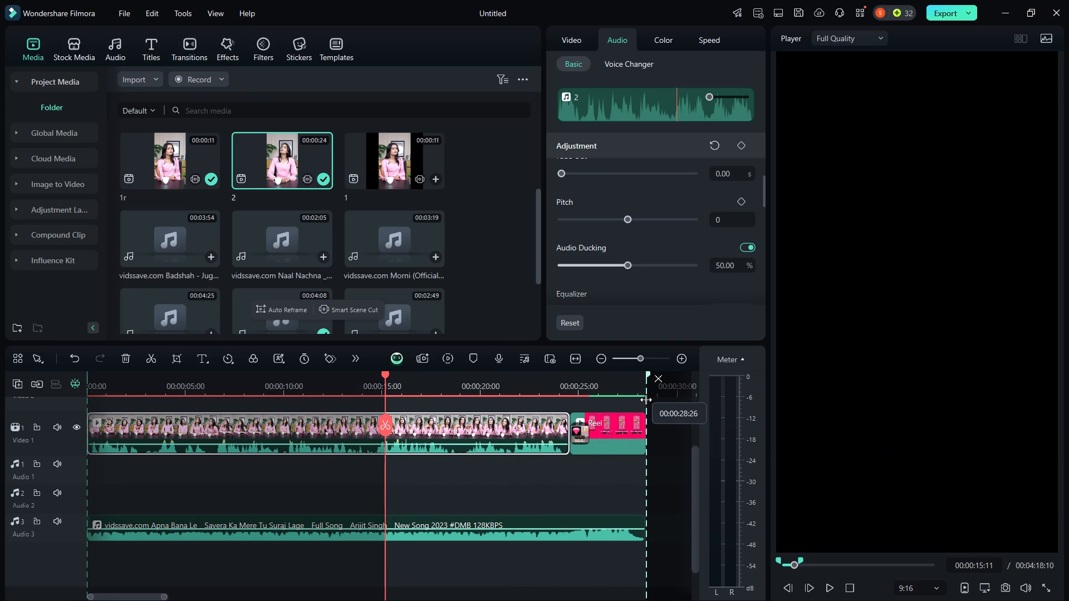
pyautogui.moveTo(646, 400); pyautogui.dragTo(646, 403)
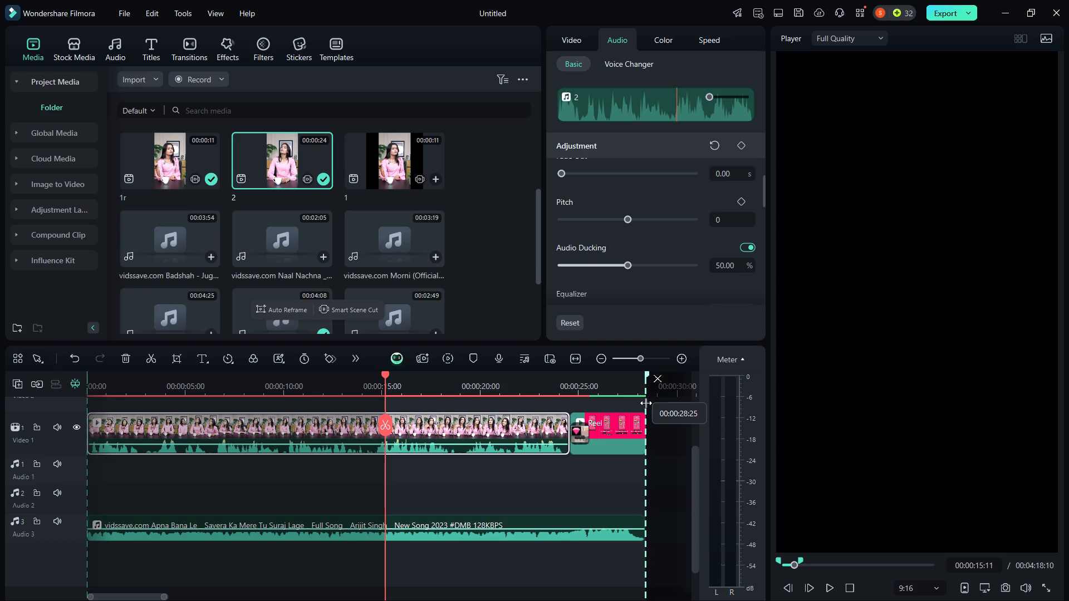
pyautogui.moveTo(646, 403); pyautogui.dragTo(648, 415)
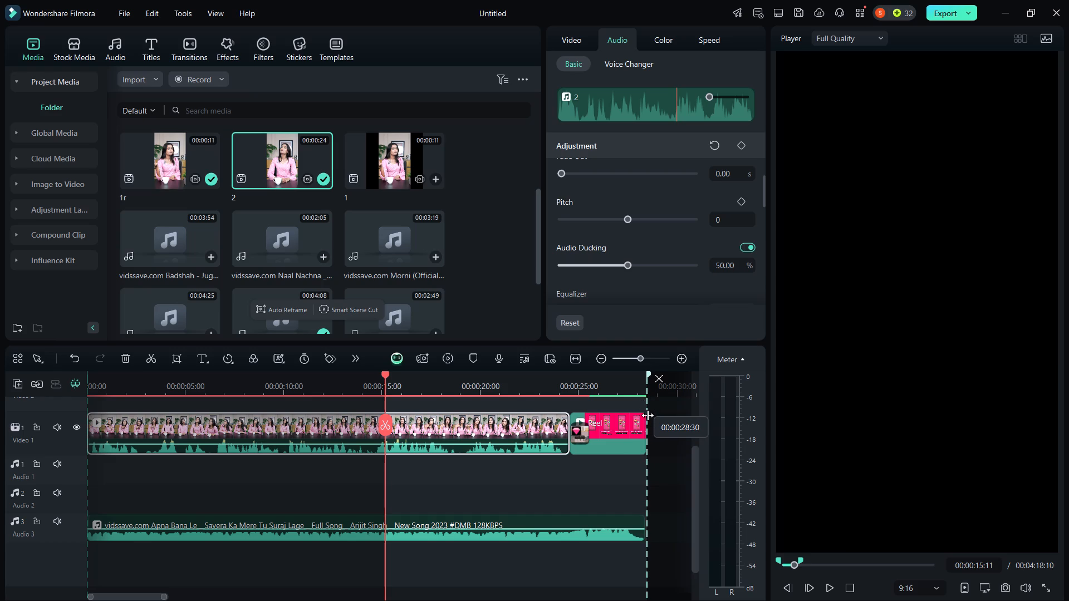
pyautogui.moveTo(648, 415); pyautogui.dragTo(645, 418)
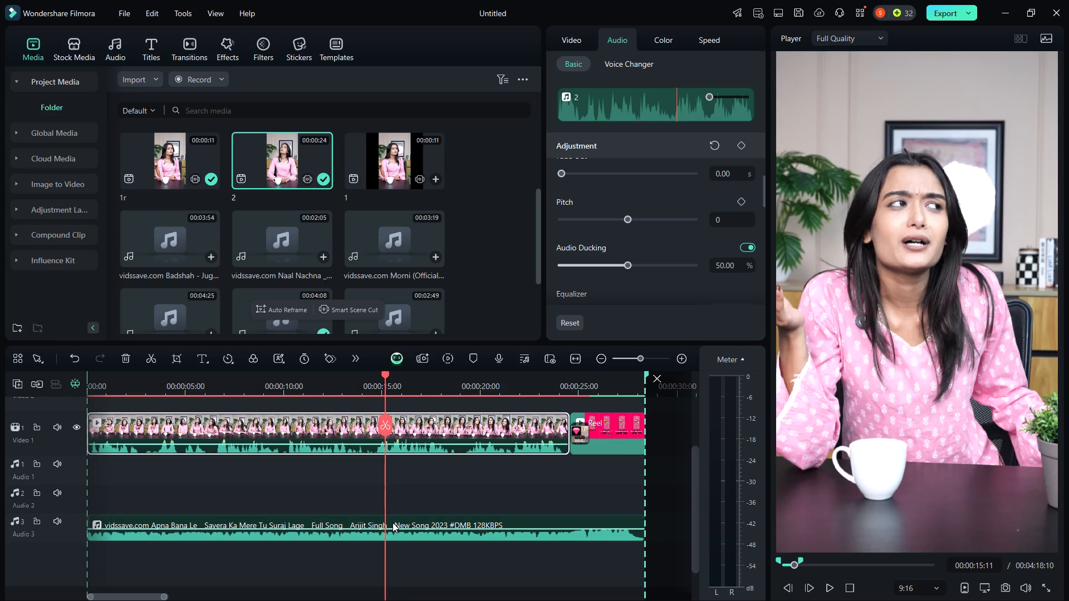
# Set the Apna Bana Le music volume to -10.37 dB, checking the mix by playback before and after the change.
pyautogui.press('space')
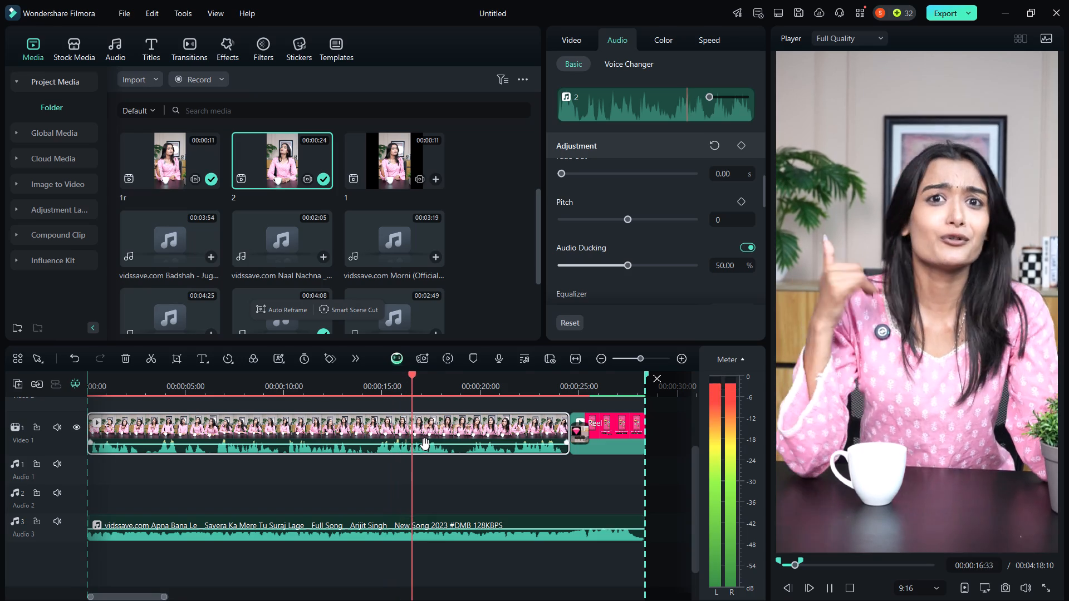
pyautogui.click(237, 385)
pyautogui.press('space')
pyautogui.press('space')
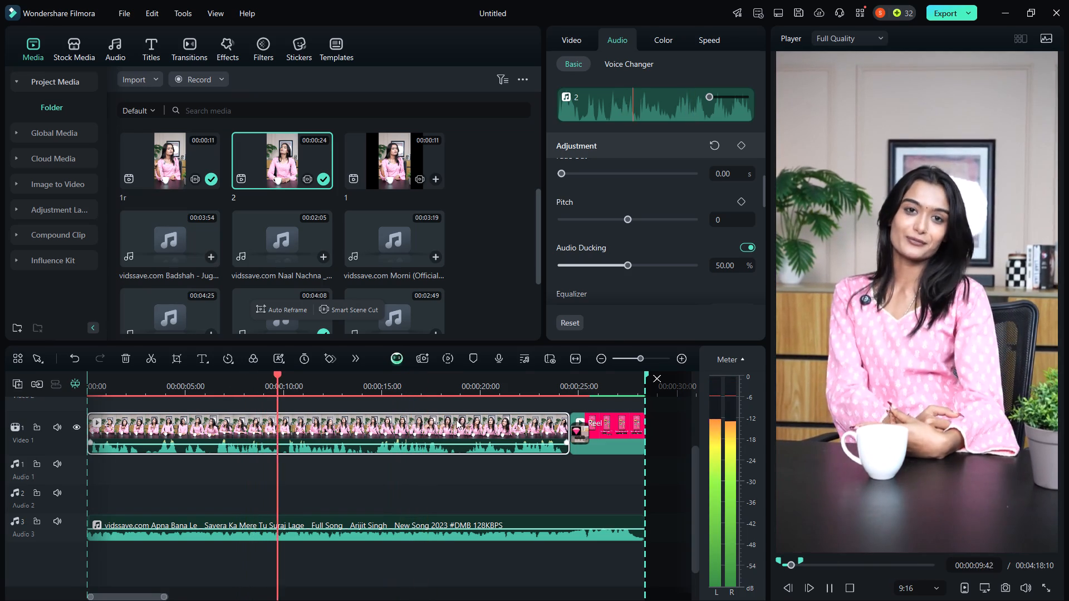
pyautogui.click(489, 520)
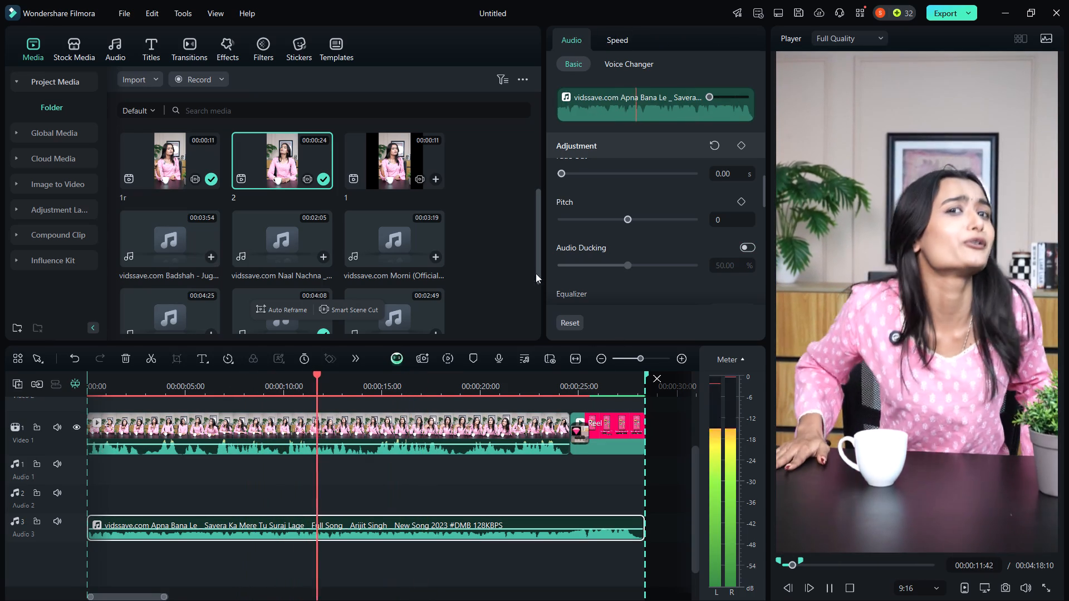
pyautogui.scroll(3, 716, 208)
pyautogui.press('space')
pyautogui.scroll(8, 728, 198)
pyautogui.click(662, 219)
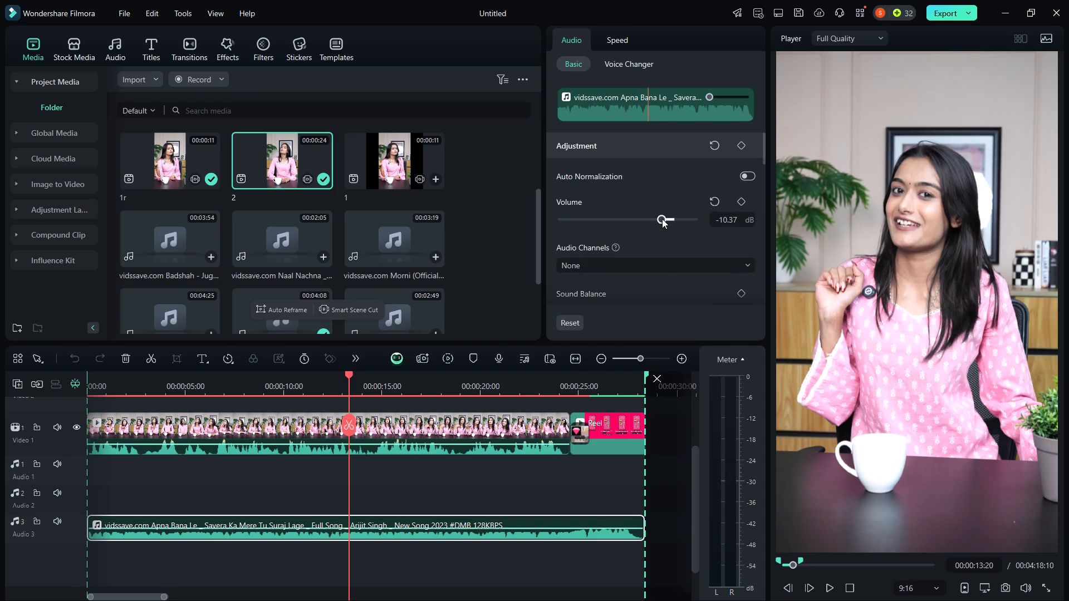
pyautogui.press('space')
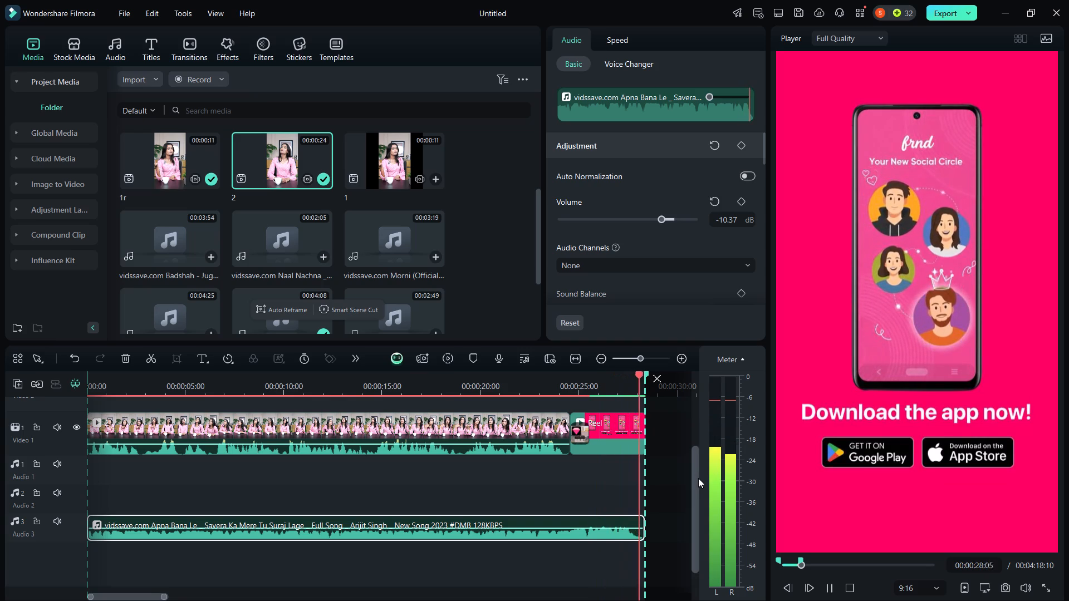
# Export the selected clip range as 2 in MP4 format at 1080 x 1920 and 60 fps, and close the export window.
pyautogui.click(954, 11)
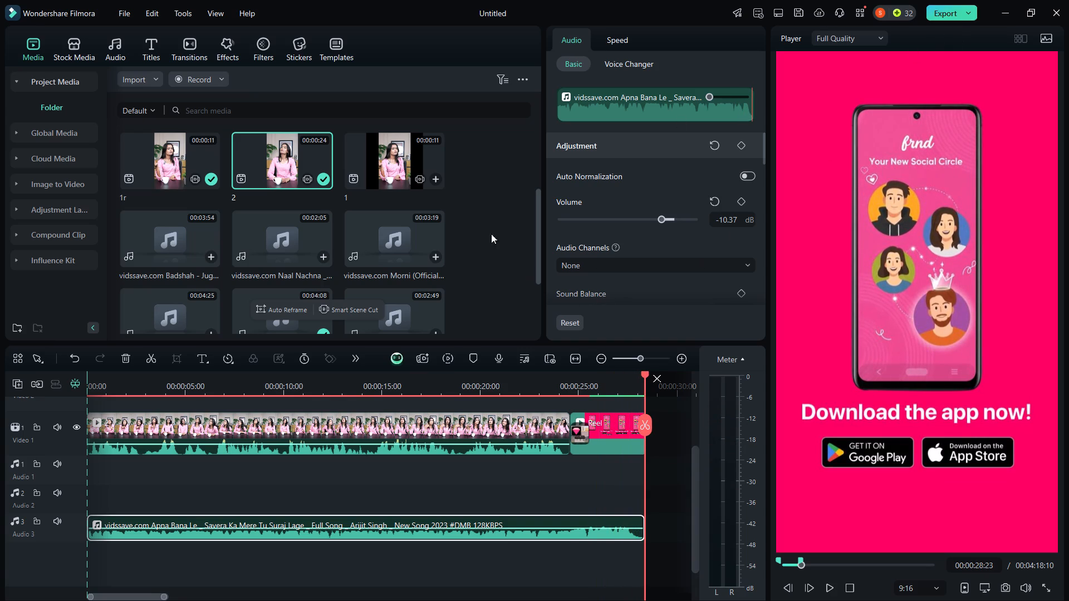
pyautogui.moveTo(583, 181); pyautogui.dragTo(424, 157)
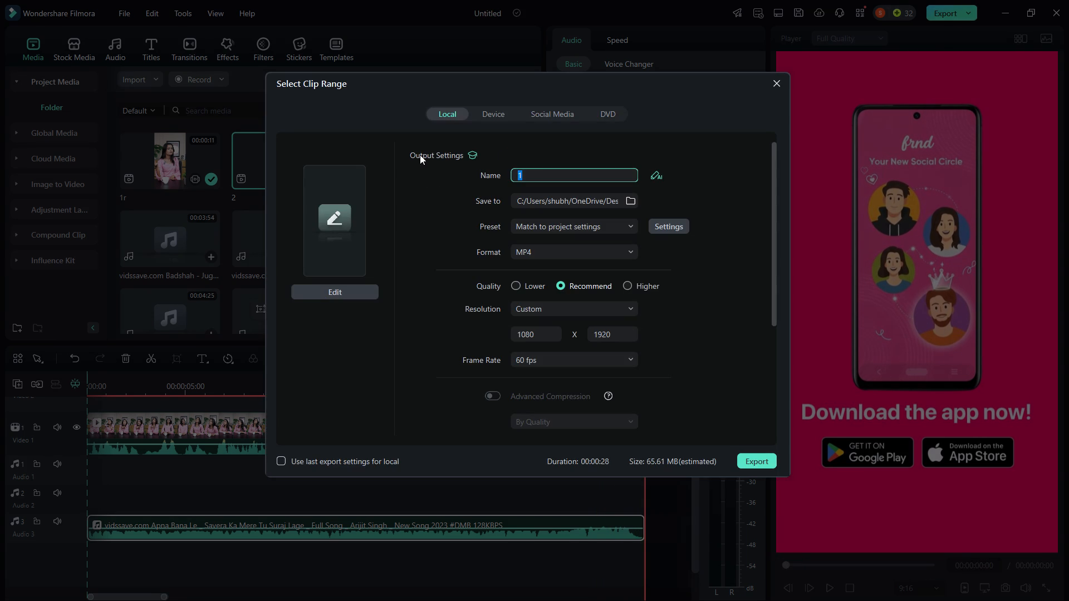
pyautogui.press('2')
pyautogui.press('Return')
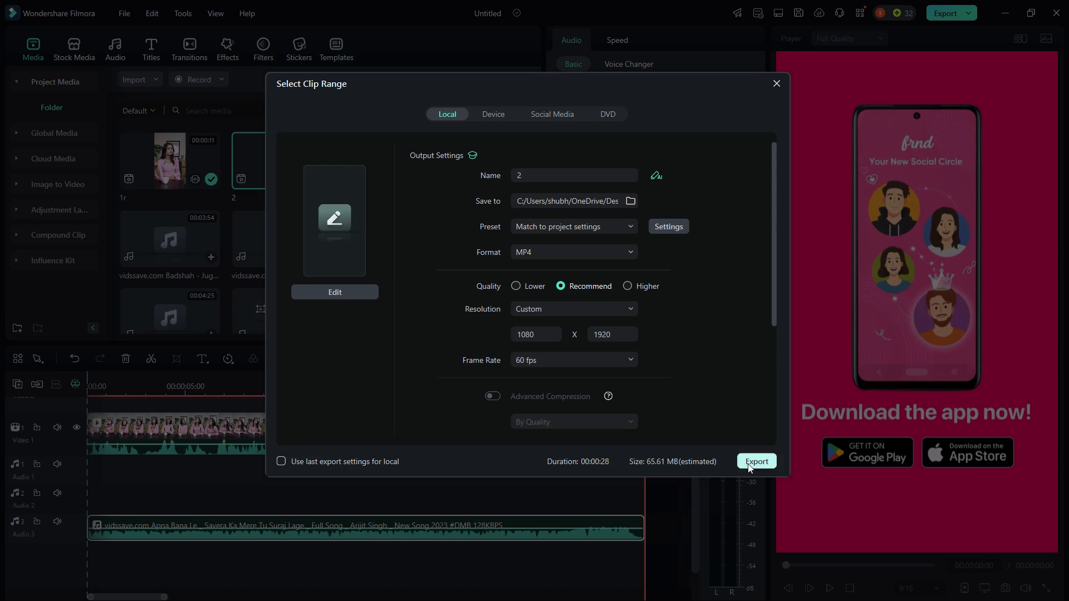
pyautogui.click(748, 464)
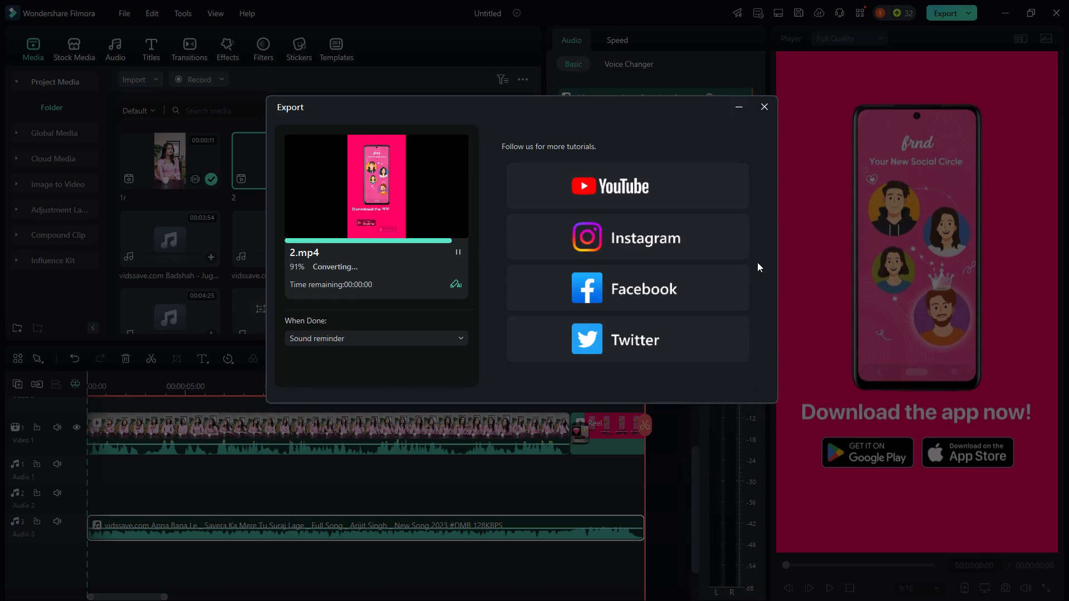
pyautogui.click(765, 113)
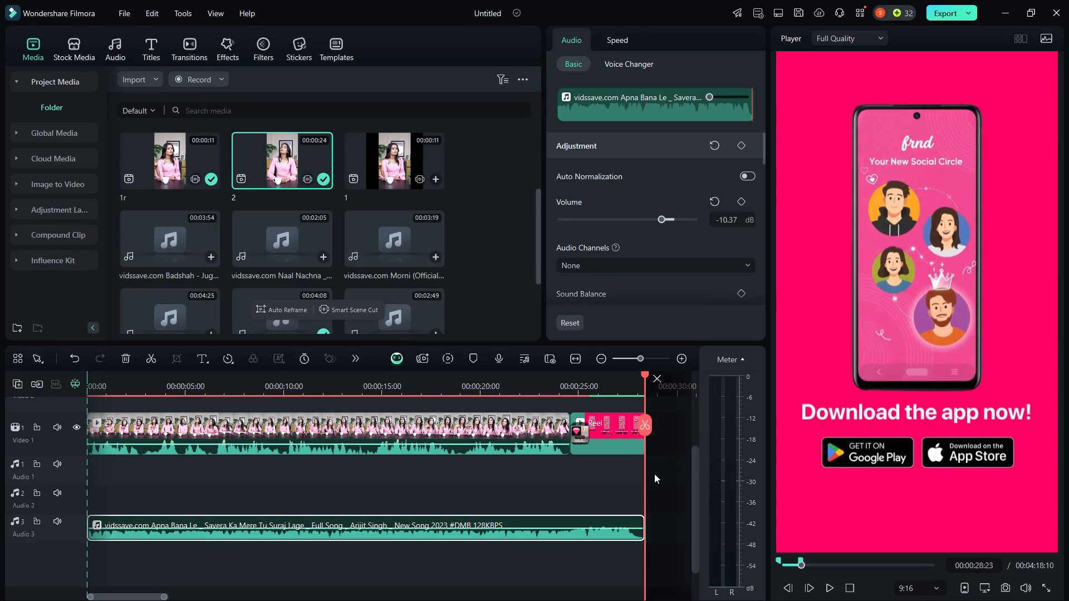
pyautogui.scroll(3, 668, 483)
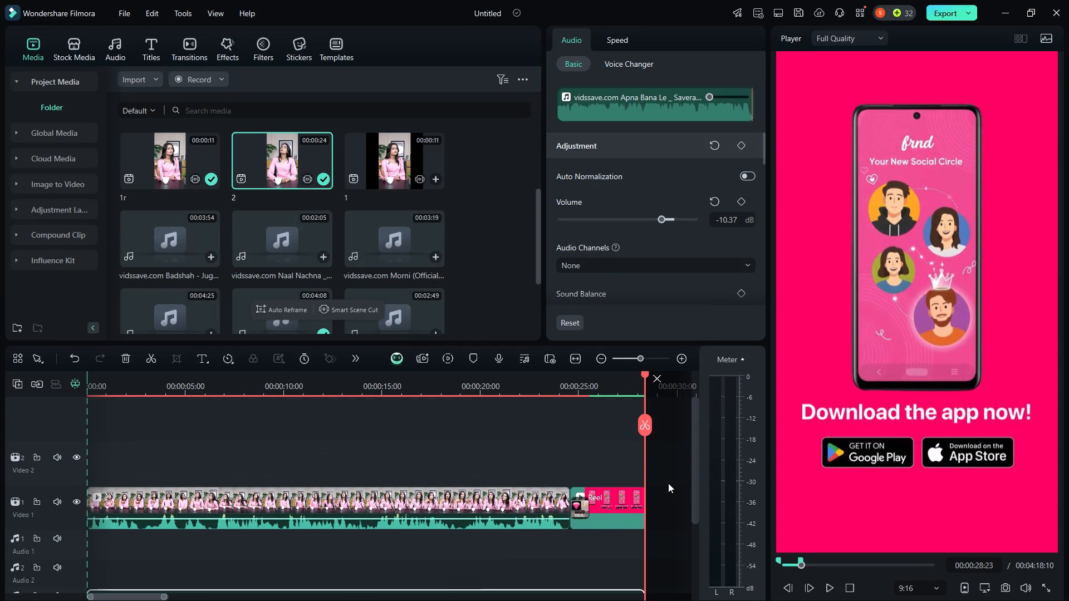
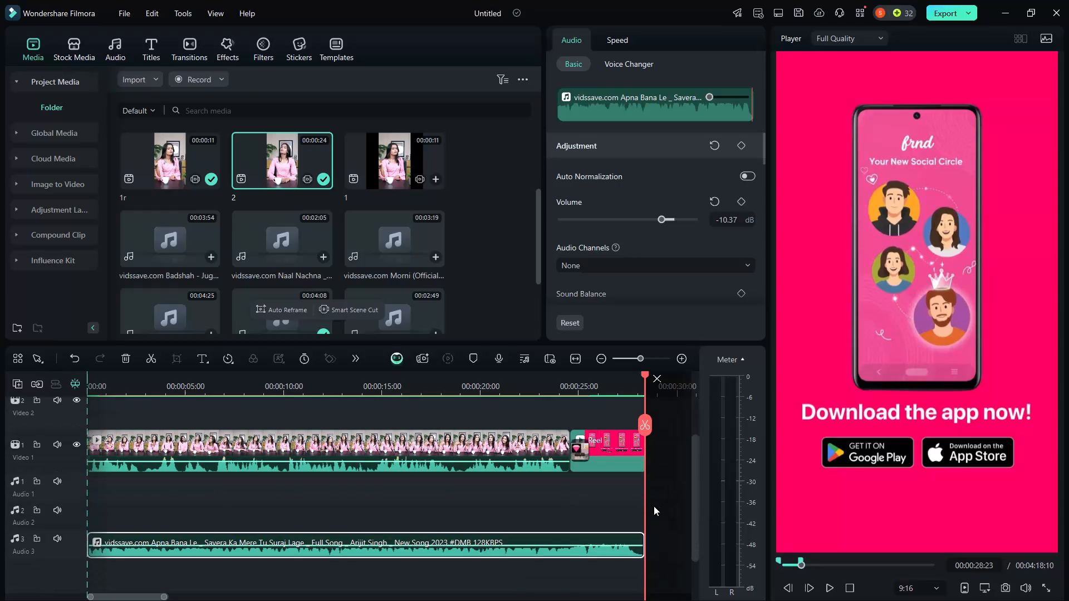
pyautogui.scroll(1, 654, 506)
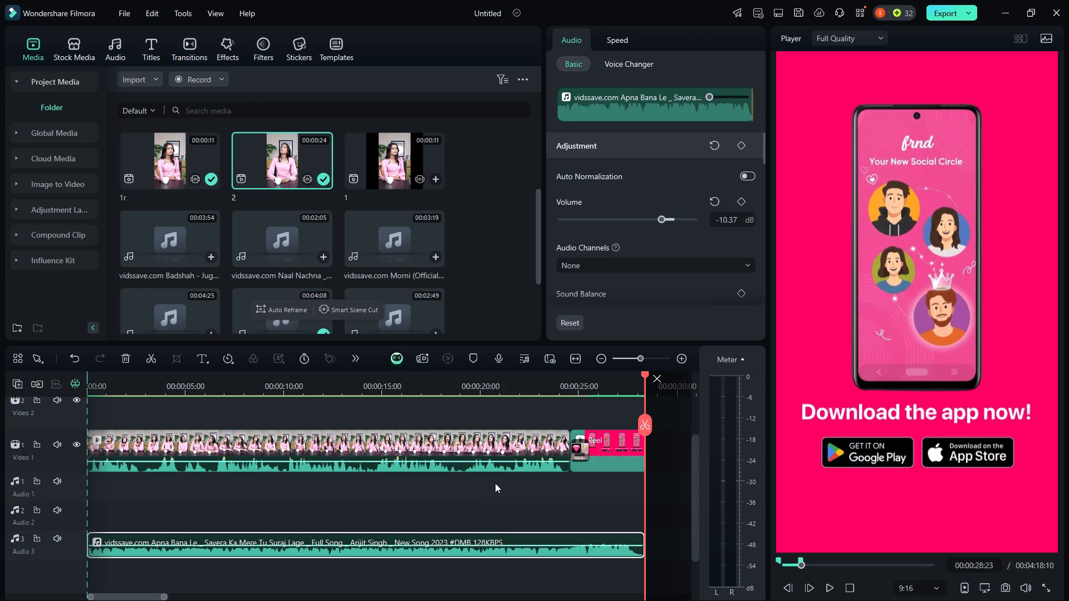
# Play back a short part of the mix from about 9 seconds, and change the project's aspect ratio to 1:1 (Instagram).
pyautogui.click(263, 371)
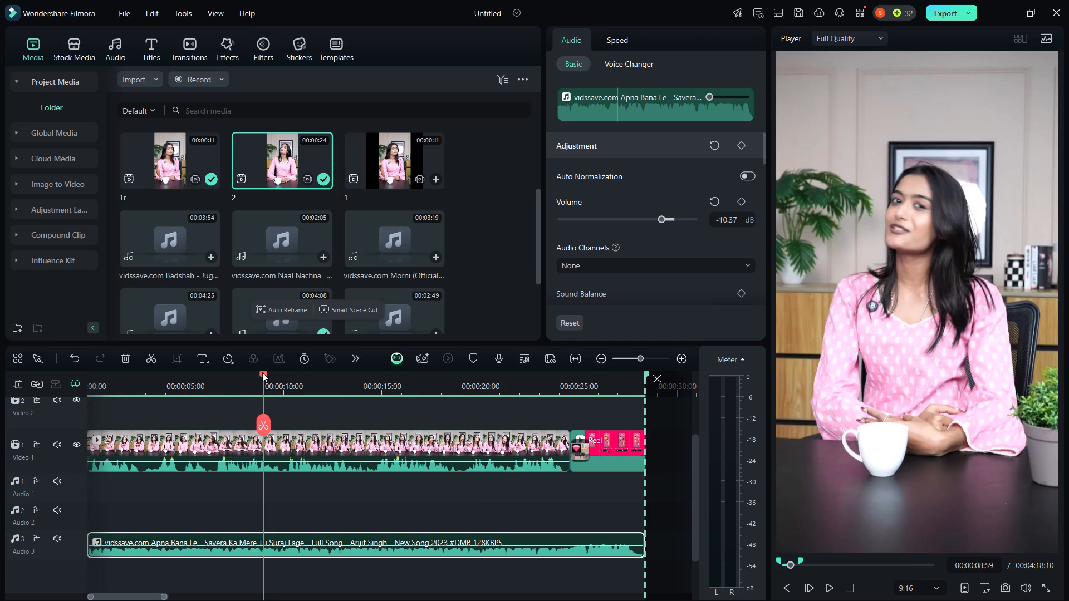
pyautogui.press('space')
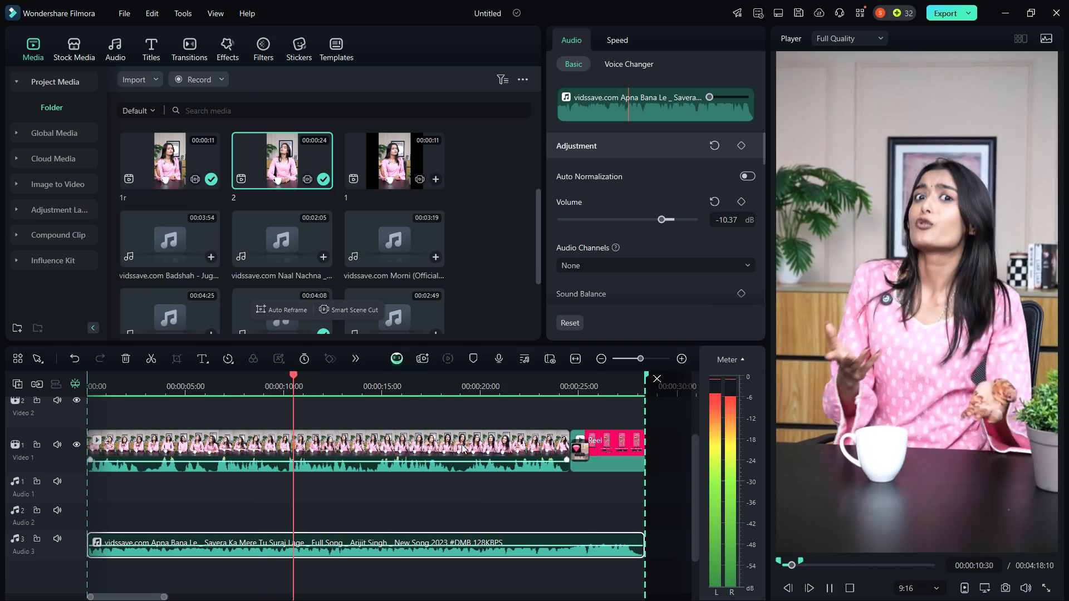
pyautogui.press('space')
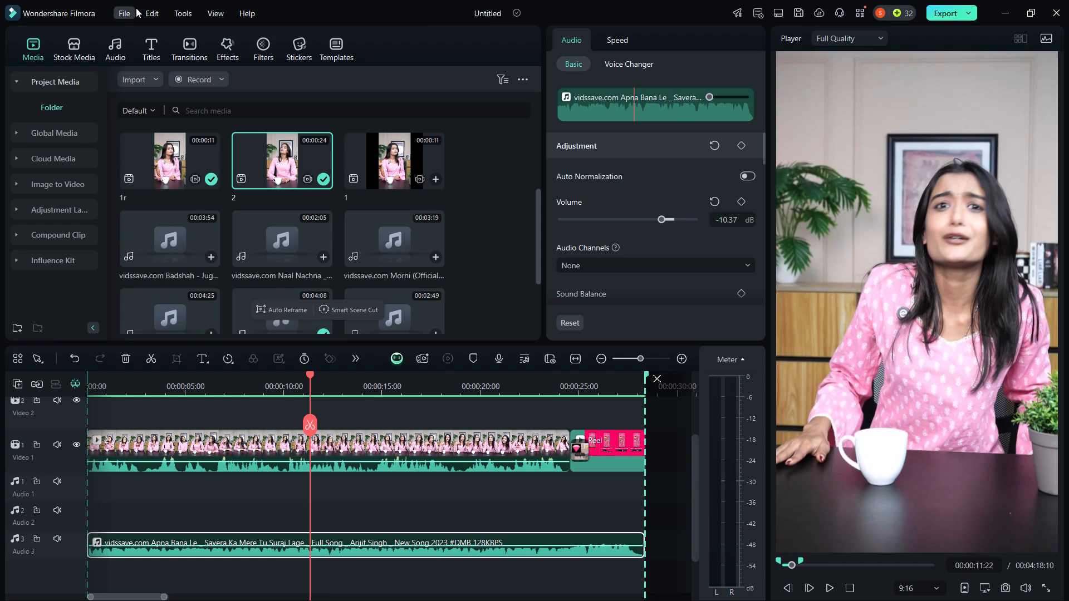
pyautogui.click(134, 8)
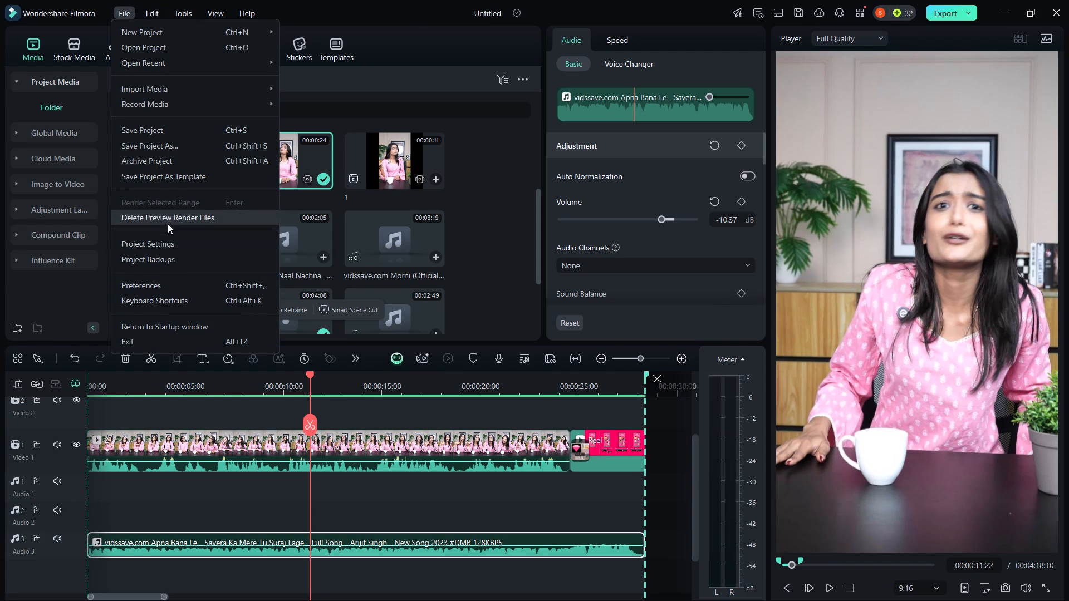
pyautogui.doubleClick(168, 234)
pyautogui.click(544, 206)
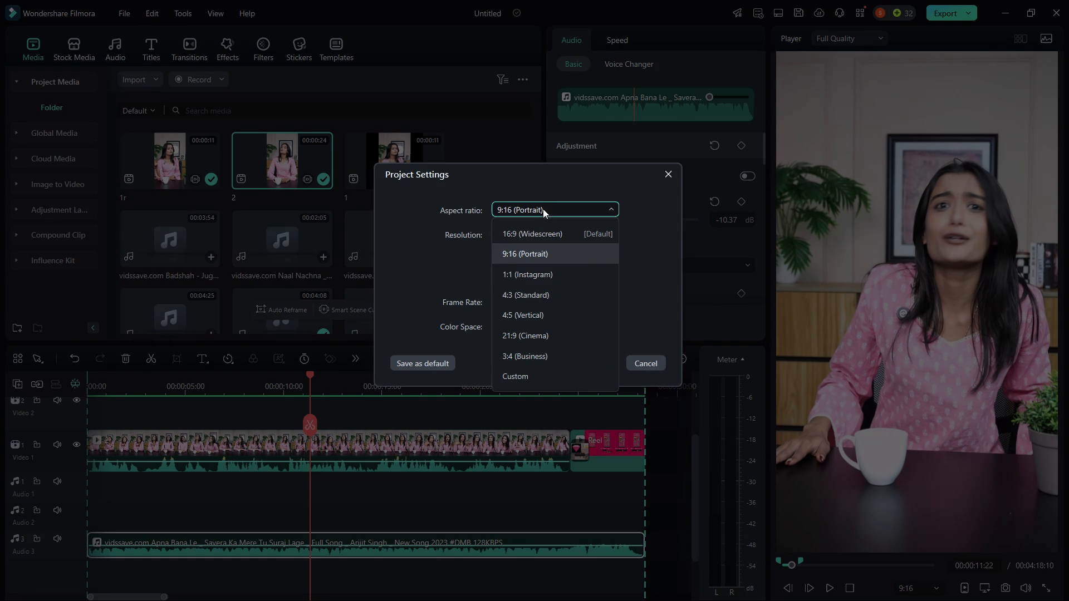
pyautogui.click(530, 269)
pyautogui.click(604, 366)
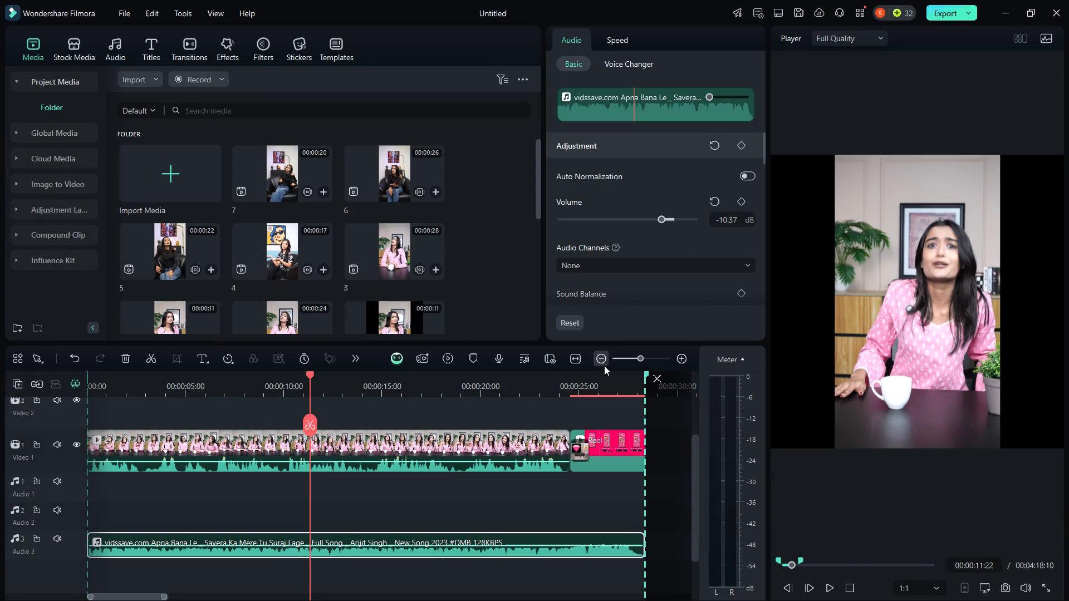
# Scale clip 2 on Video 1 uniformly to 177% so it fills the square frame.
pyautogui.click(953, 317)
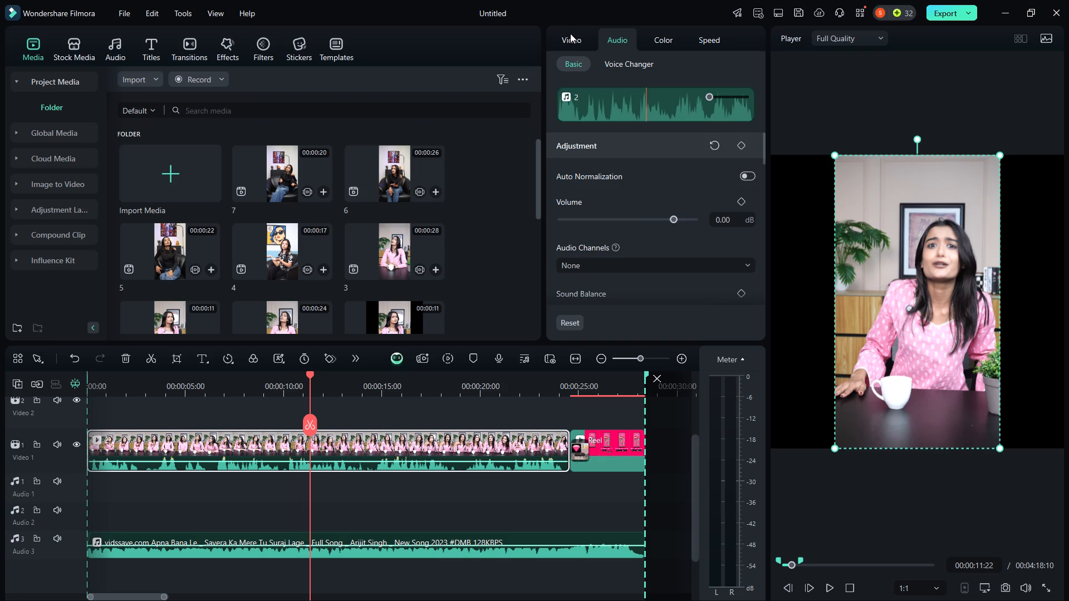
pyautogui.click(570, 33)
pyautogui.click(697, 137)
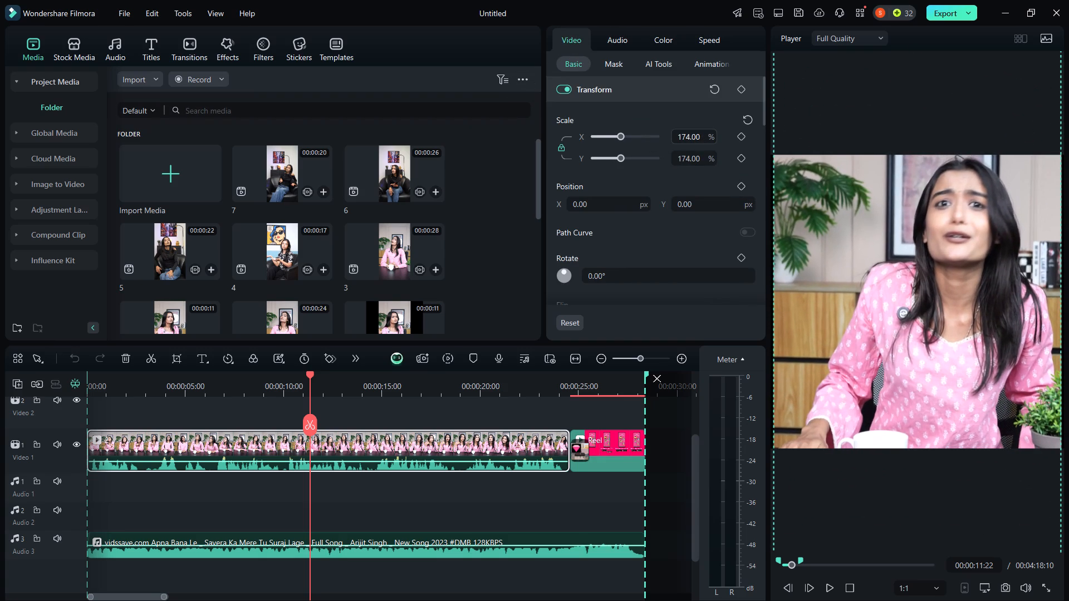
pyautogui.click(686, 139)
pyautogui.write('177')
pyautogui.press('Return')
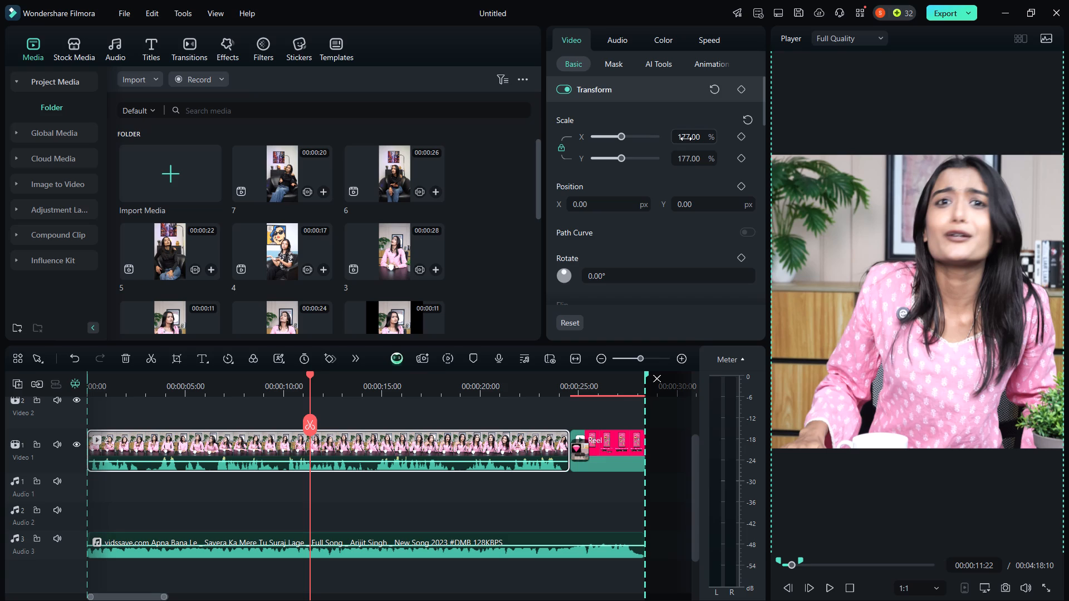
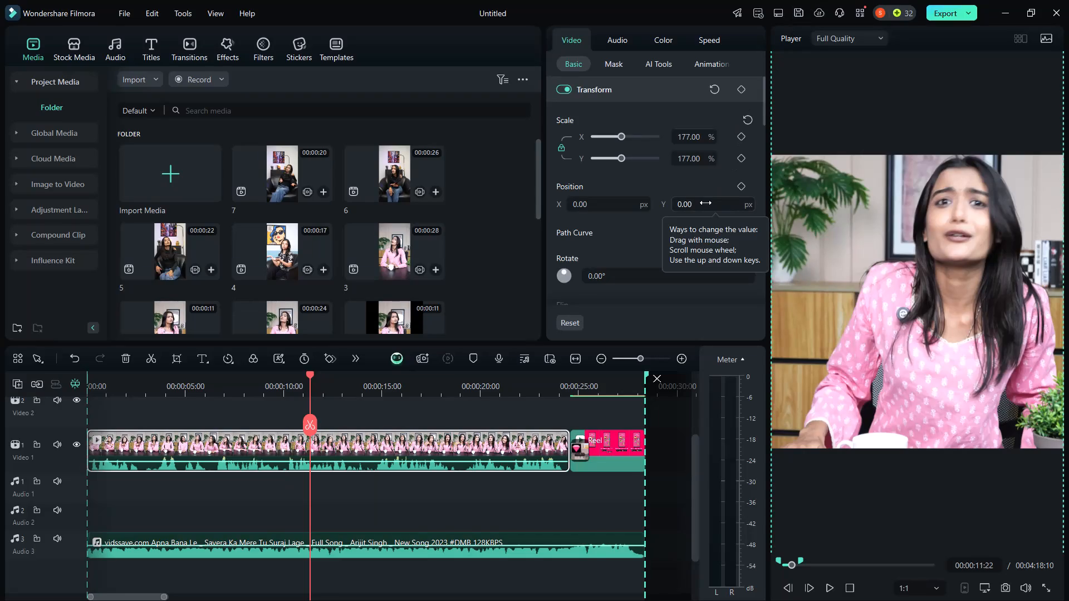
# Set the interview clip's vertical position to -183 px and check its framing along the timeline through the end card.
pyautogui.moveTo(310, 375); pyautogui.dragTo(308, 376)
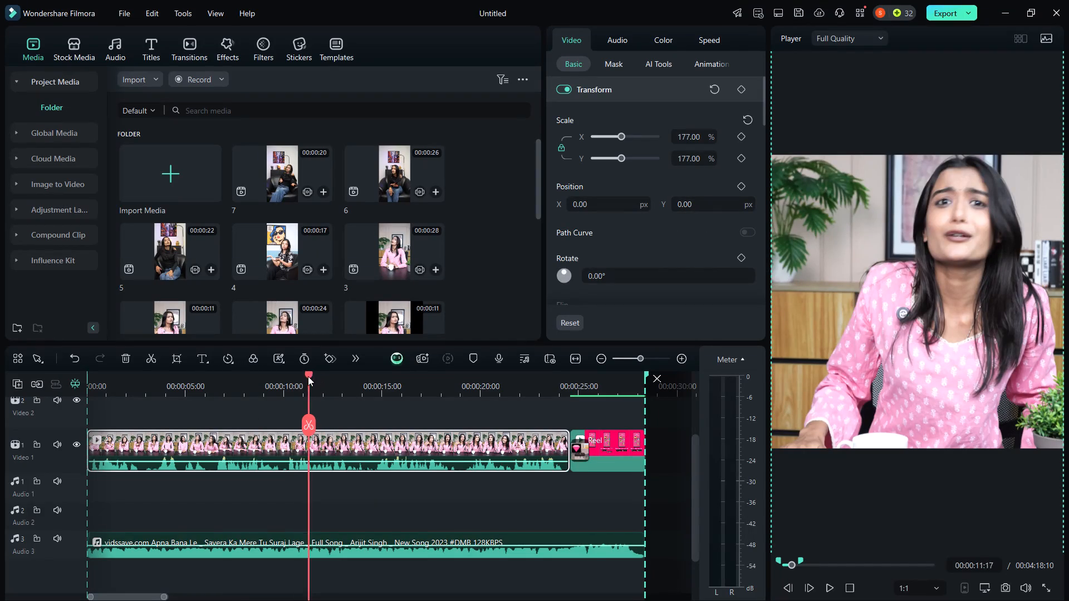
pyautogui.moveTo(308, 376); pyautogui.dragTo(53, 482)
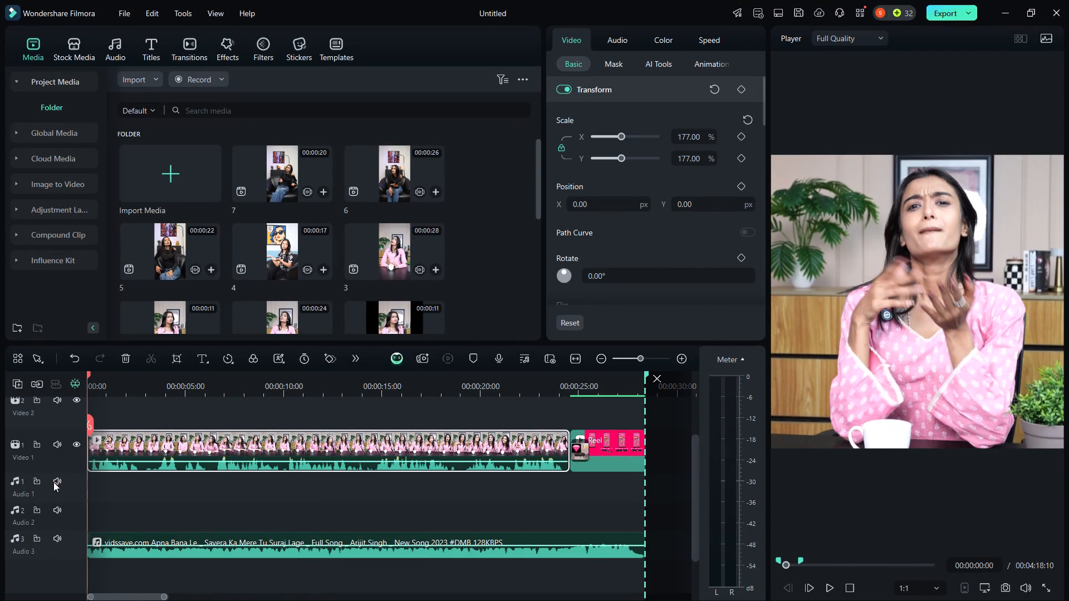
pyautogui.moveTo(53, 482); pyautogui.dragTo(253, 504)
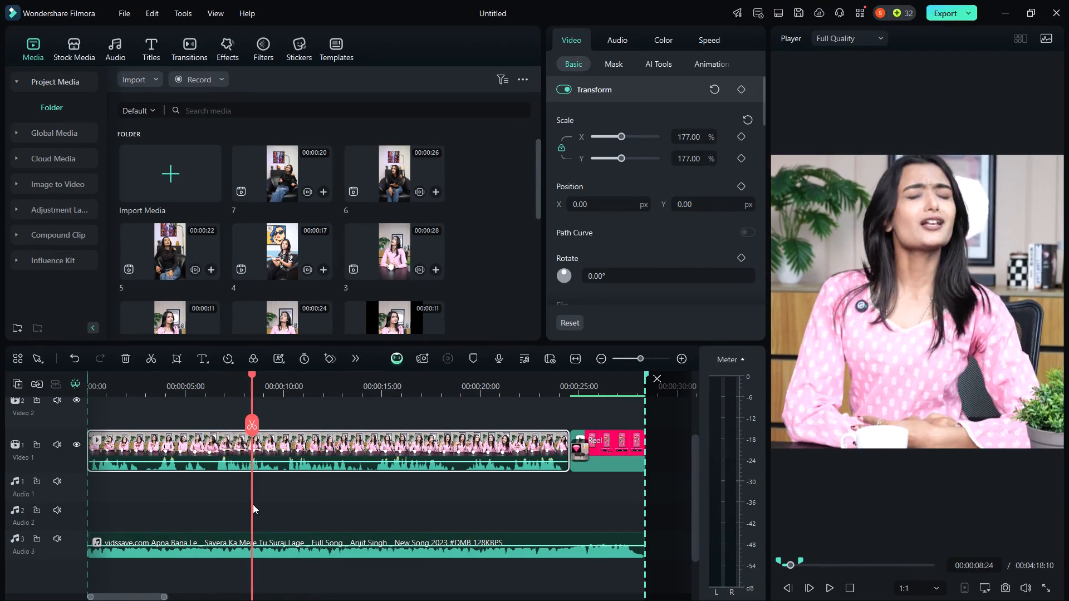
pyautogui.moveTo(253, 504); pyautogui.dragTo(355, 493)
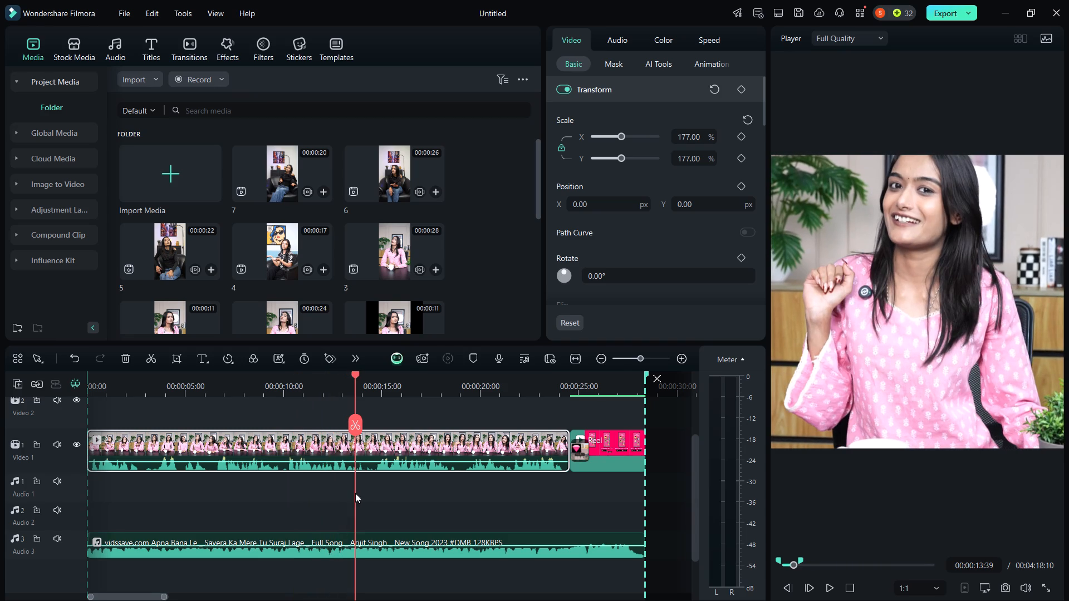
pyautogui.click(705, 203)
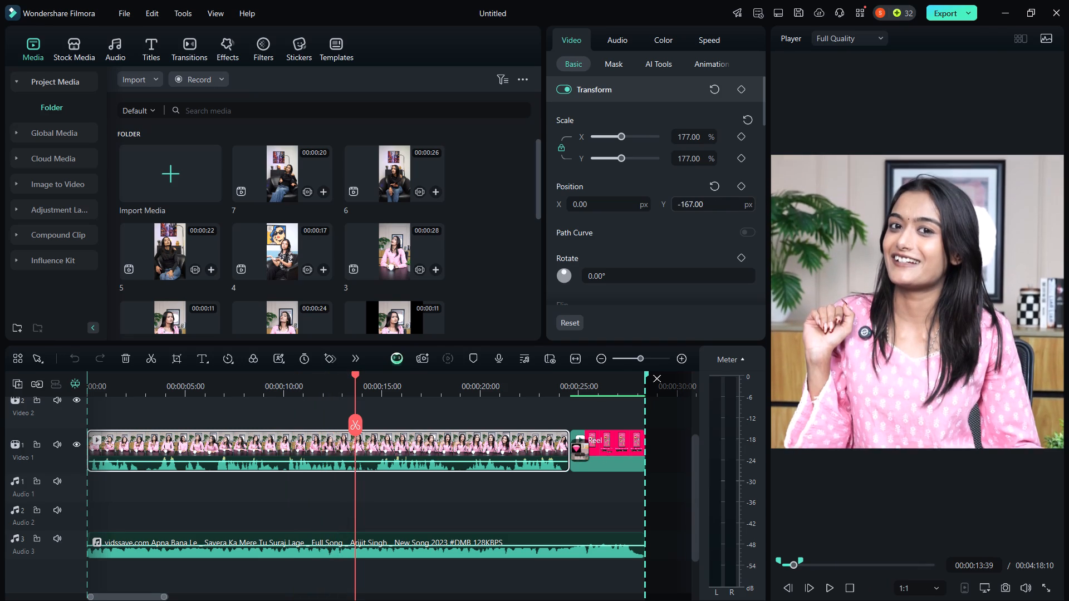
pyautogui.moveTo(354, 375); pyautogui.dragTo(317, 381)
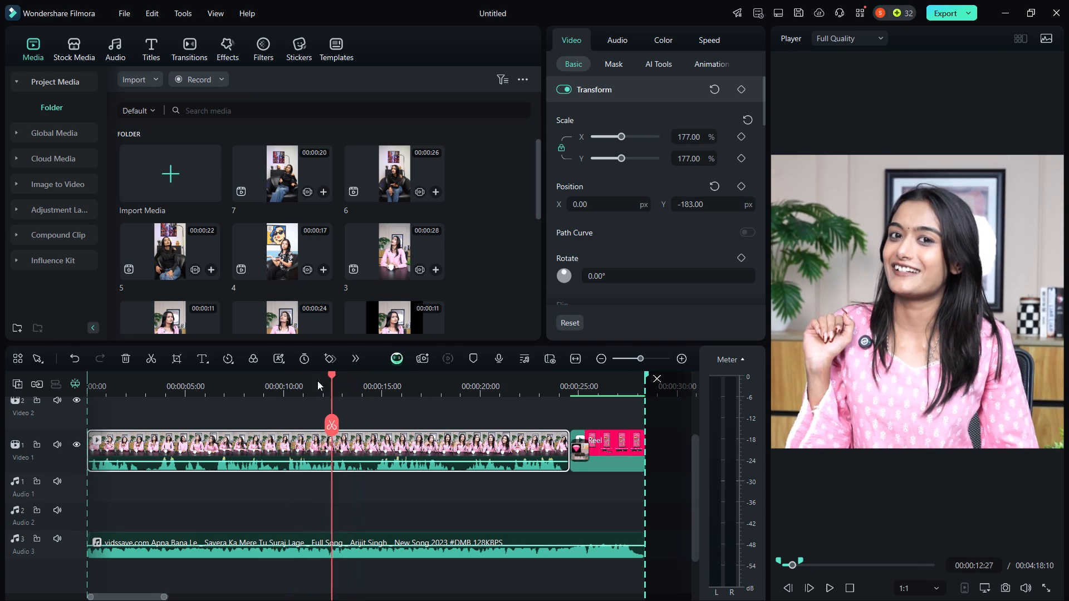
pyautogui.moveTo(317, 381); pyautogui.dragTo(183, 402)
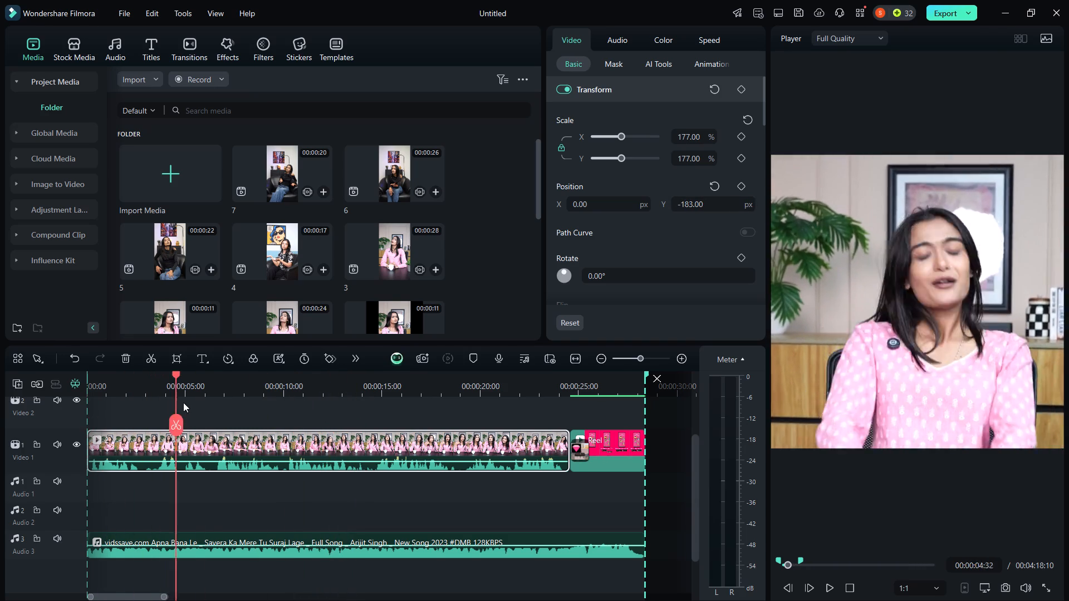
pyautogui.moveTo(183, 402); pyautogui.dragTo(370, 423)
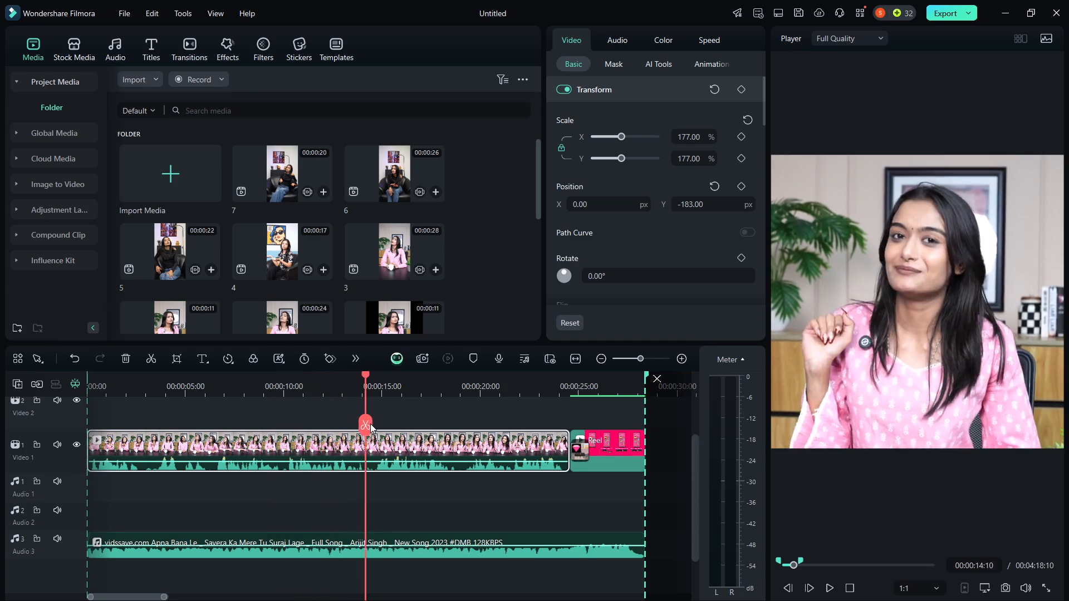
pyautogui.moveTo(370, 423); pyautogui.dragTo(482, 440)
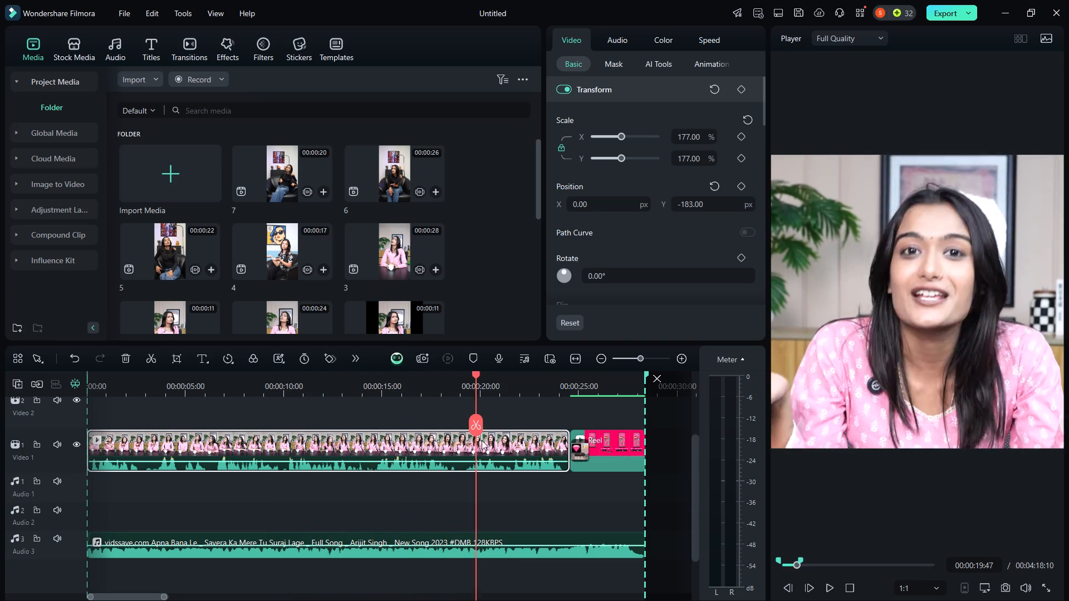
pyautogui.moveTo(482, 440); pyautogui.dragTo(572, 452)
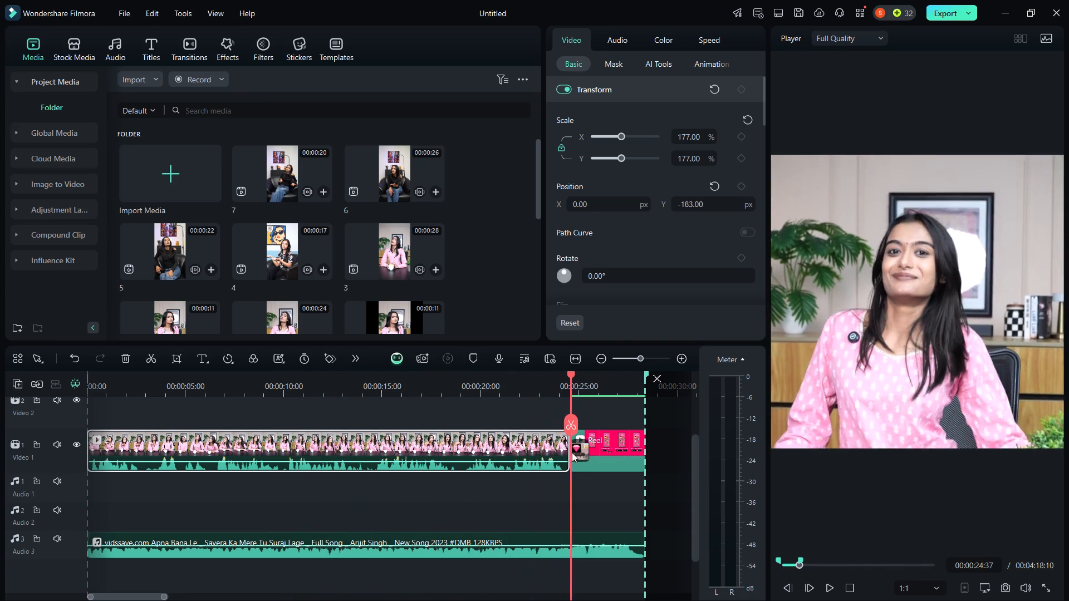
pyautogui.moveTo(572, 452); pyautogui.dragTo(621, 478)
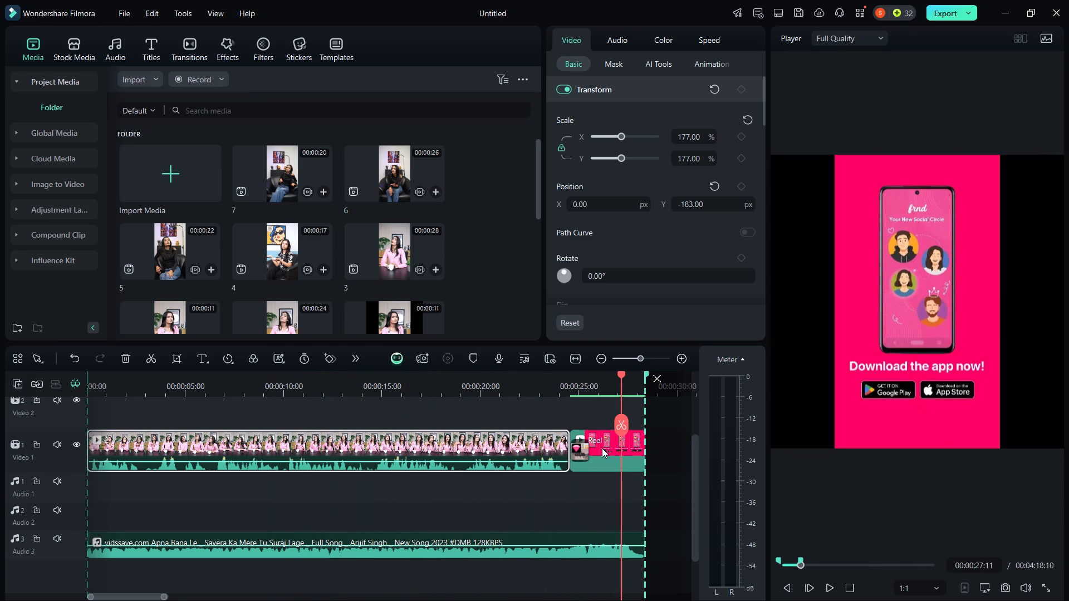
# Move the Reel end card to about 31 seconds on Video 1 and place a copy directly after the interview clip.
pyautogui.moveTo(616, 452); pyautogui.dragTo(623, 454)
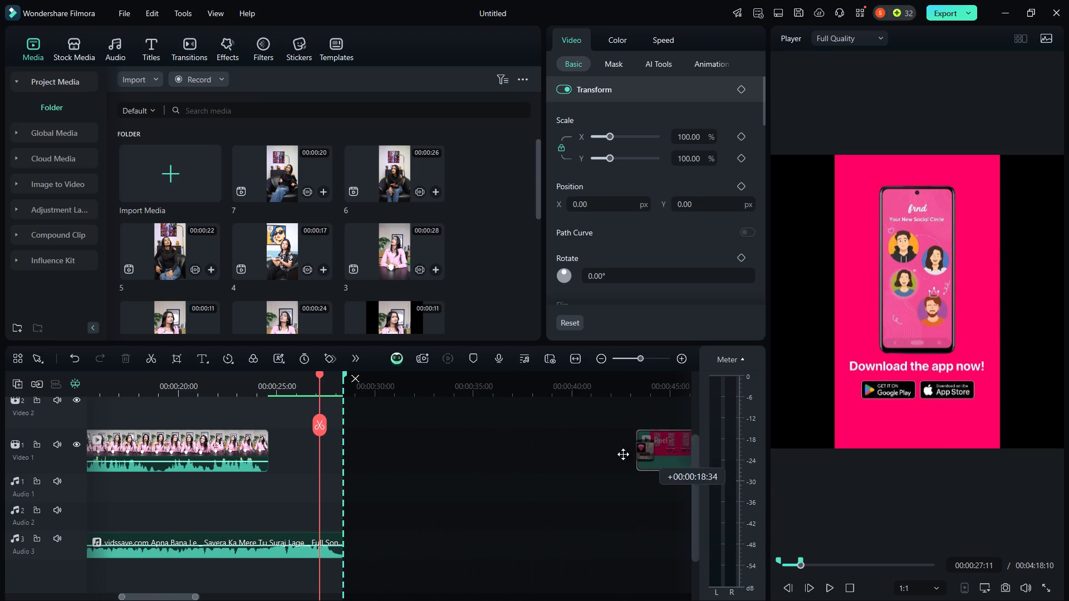
pyautogui.moveTo(623, 454); pyautogui.dragTo(440, 454)
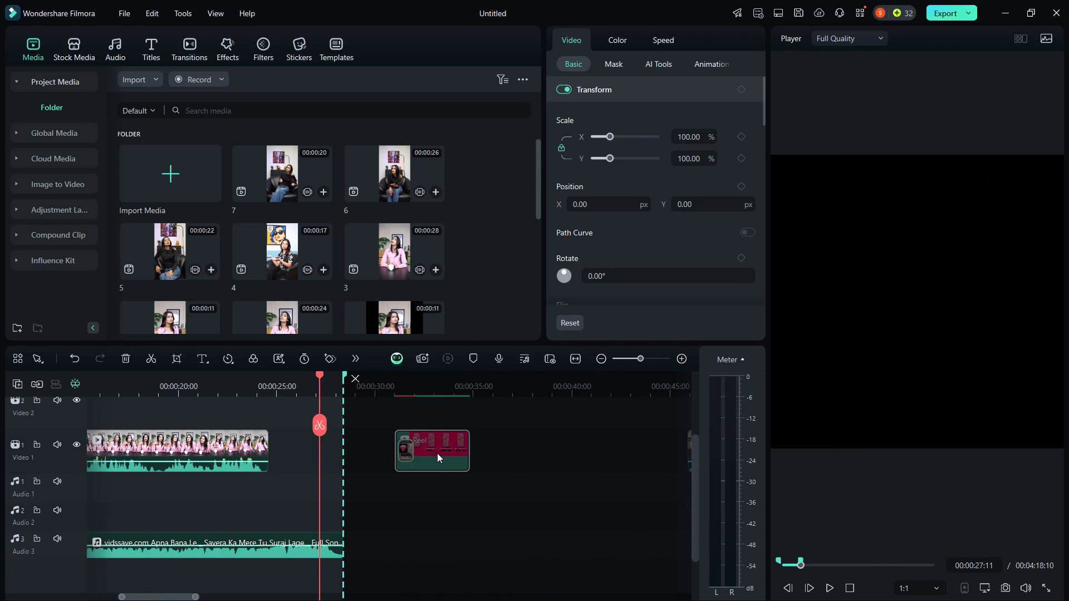
pyautogui.keyDown('alt'); pyautogui.moveTo(438, 451); pyautogui.dragTo(321, 447); pyautogui.keyUp('alt')
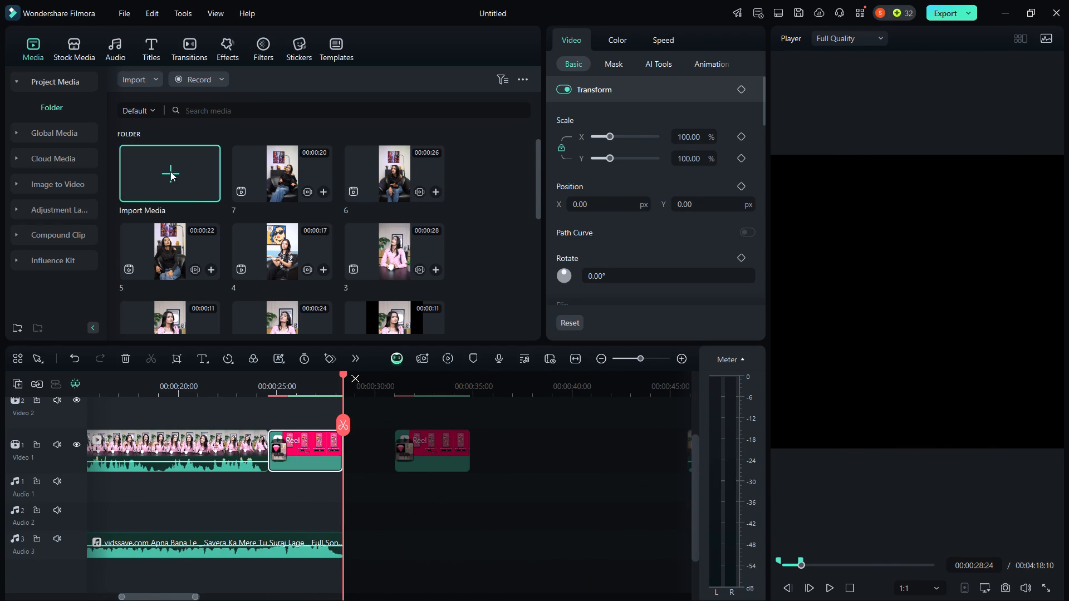
# Replace the Reel end card directly after the interview clip with the Square media clip and check the ending.
pyautogui.scroll(-7, 245, 191)
pyautogui.moveTo(273, 295); pyautogui.dragTo(354, 465)
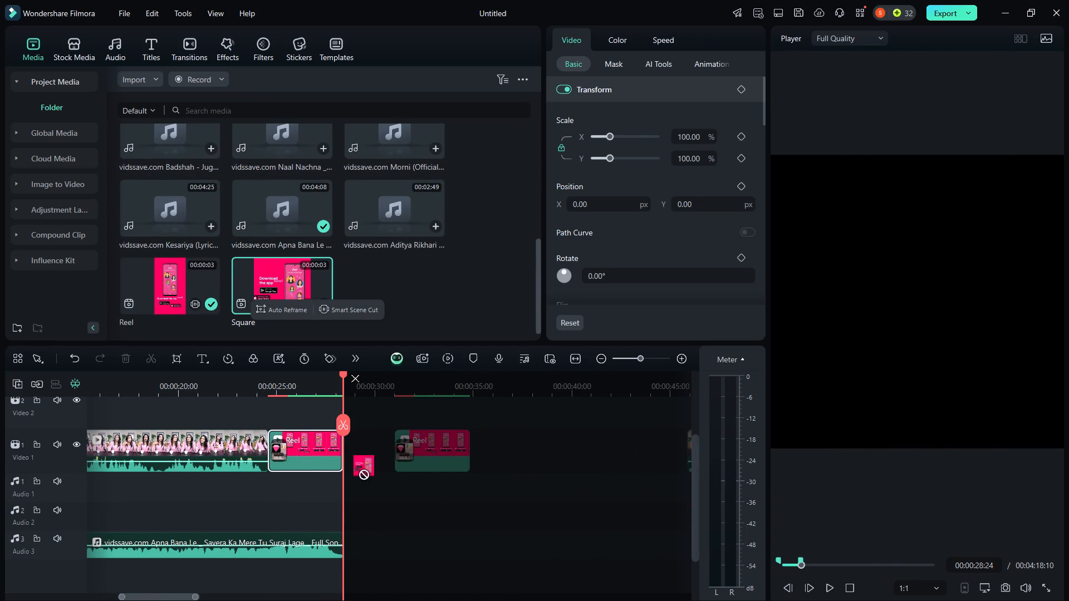
pyautogui.moveTo(354, 465); pyautogui.dragTo(319, 457)
pyautogui.click(243, 369)
pyautogui.click(247, 384)
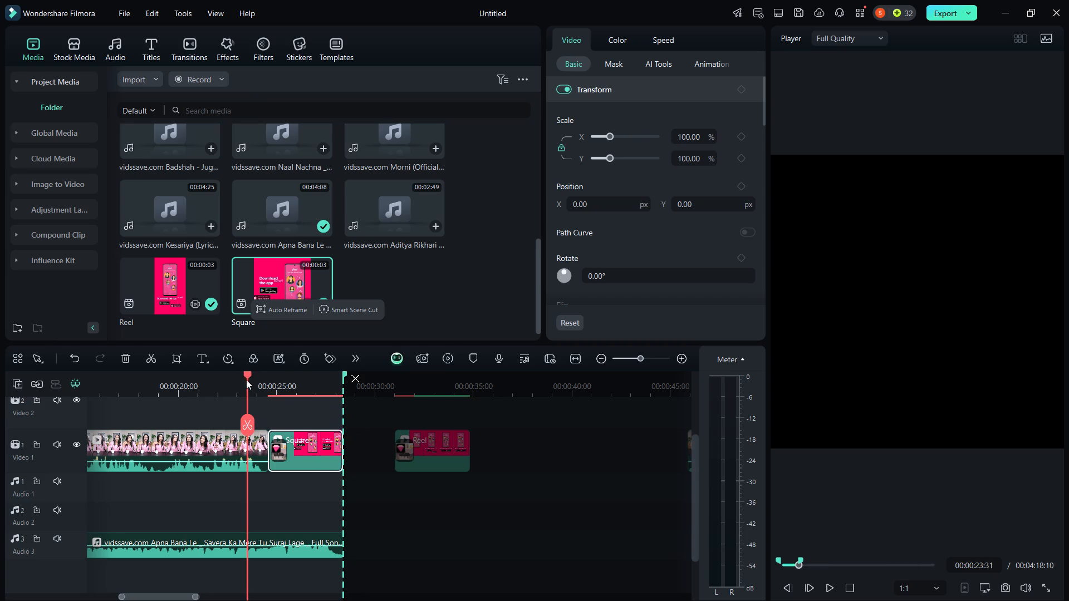
pyautogui.moveTo(245, 376); pyautogui.dragTo(316, 421)
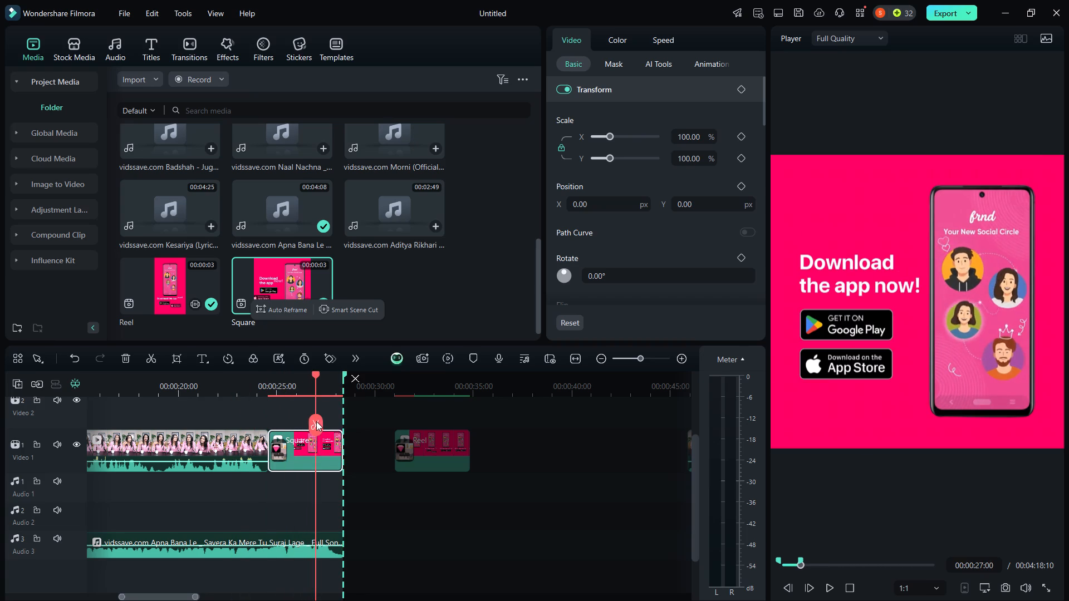
pyautogui.moveTo(316, 421); pyautogui.dragTo(344, 425)
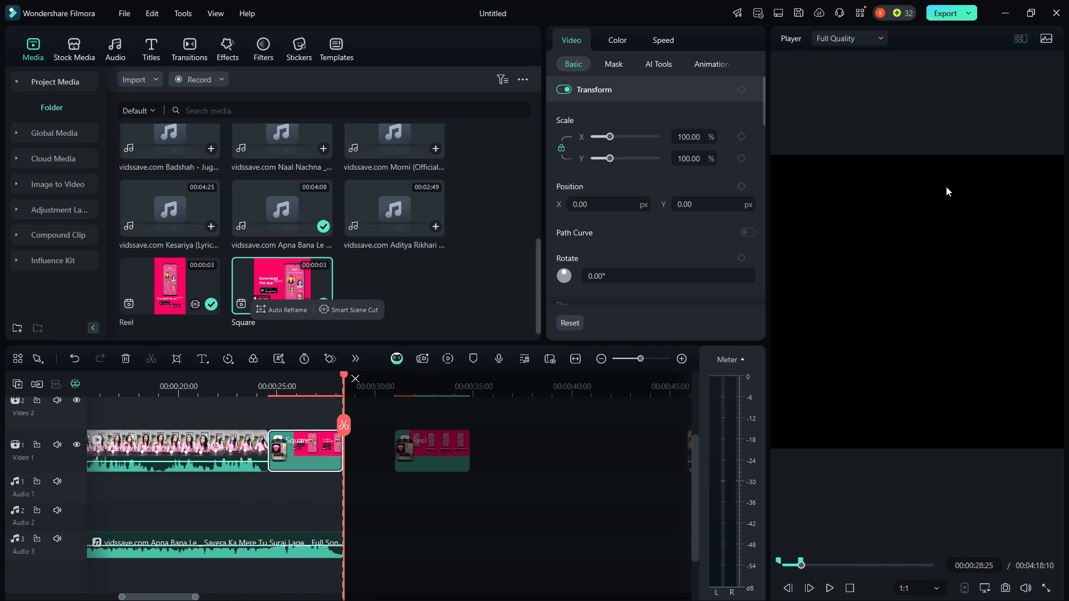
# Export the selected clip range as an MP4 named "2 sq" at 1080 x 1080.
pyautogui.click(955, 8)
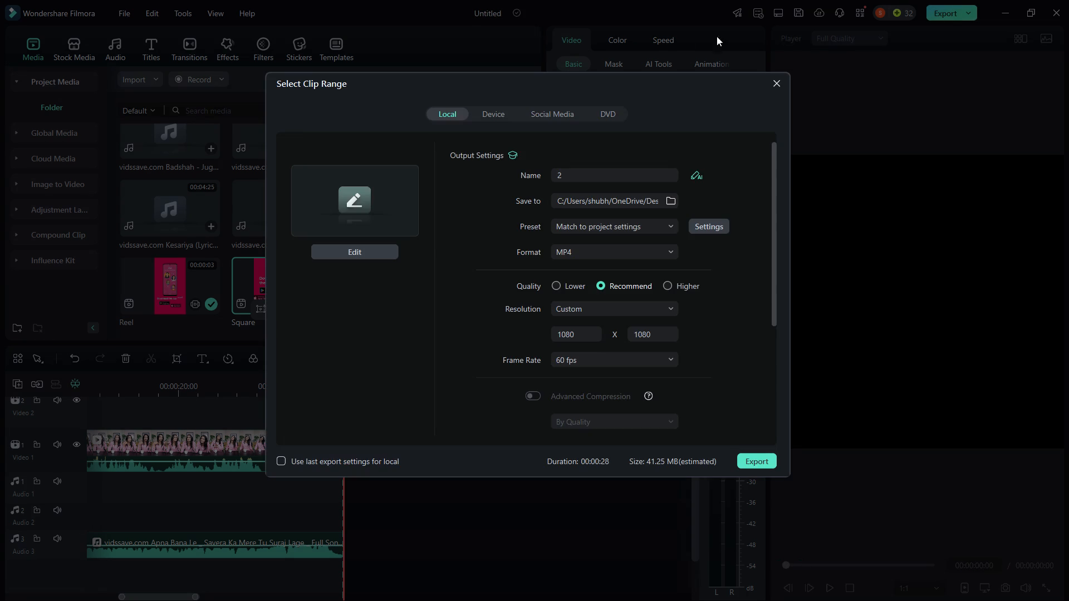
pyautogui.click(613, 171)
pyautogui.press('space')
pyautogui.write('sq')
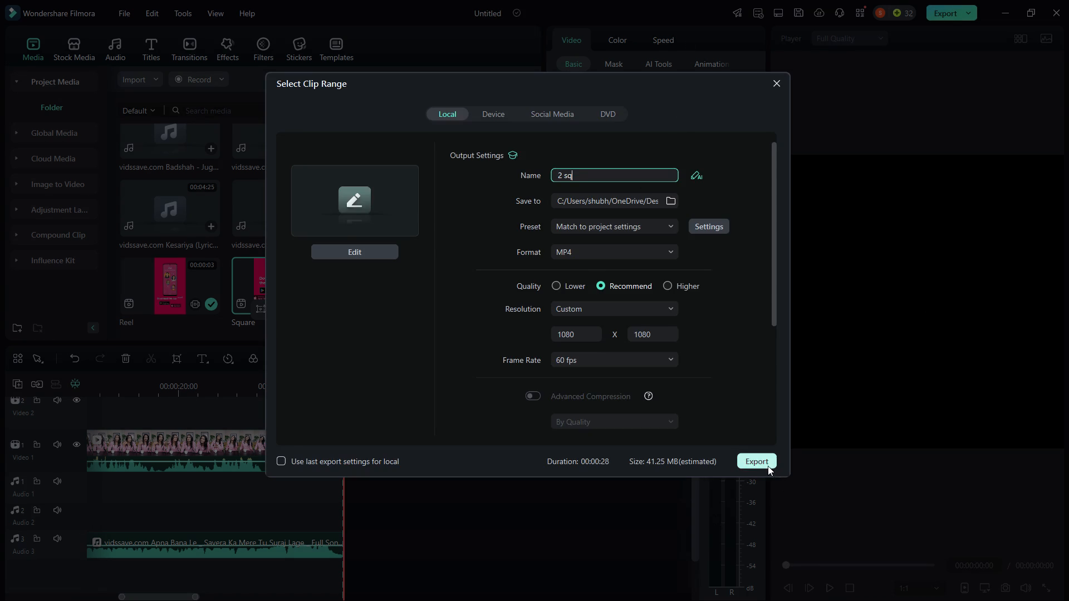
pyautogui.click(768, 461)
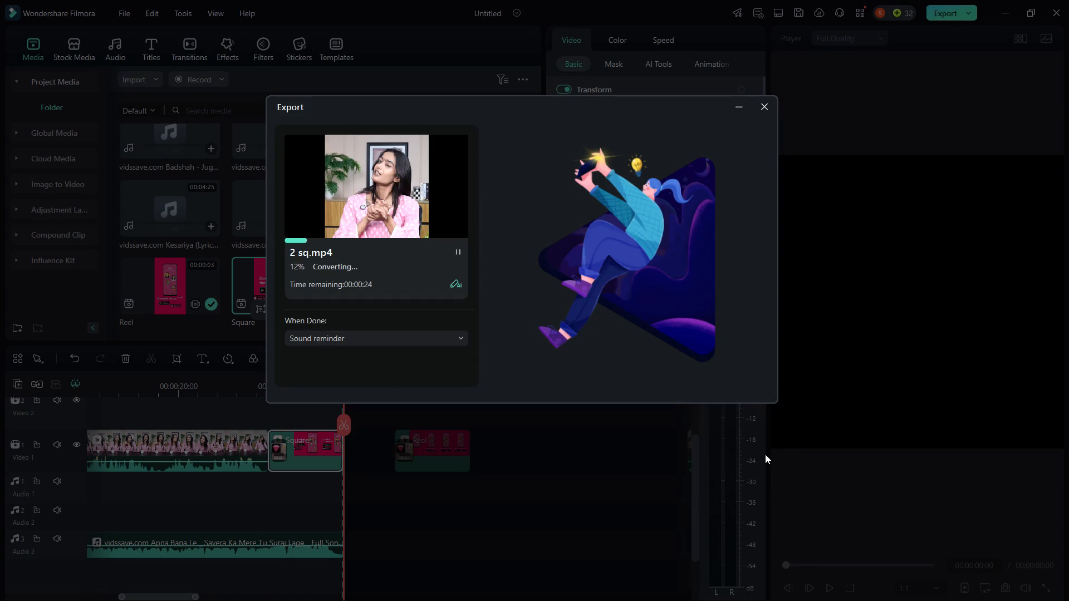
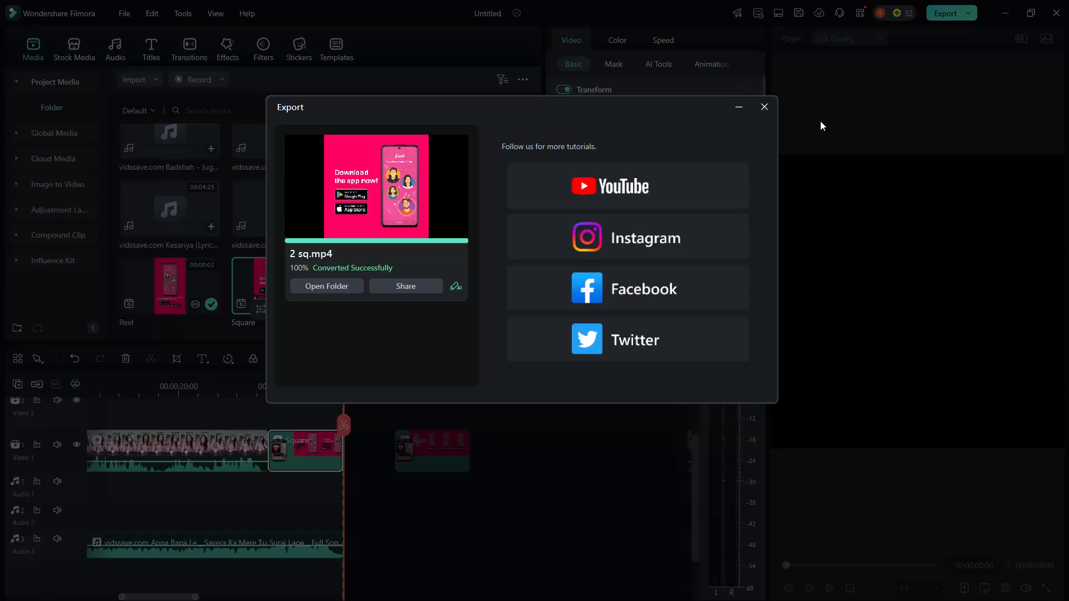
# Move the already exported interview clip out of the range to about 4:18 on Video 1, past the long music clip.
pyautogui.click(763, 106)
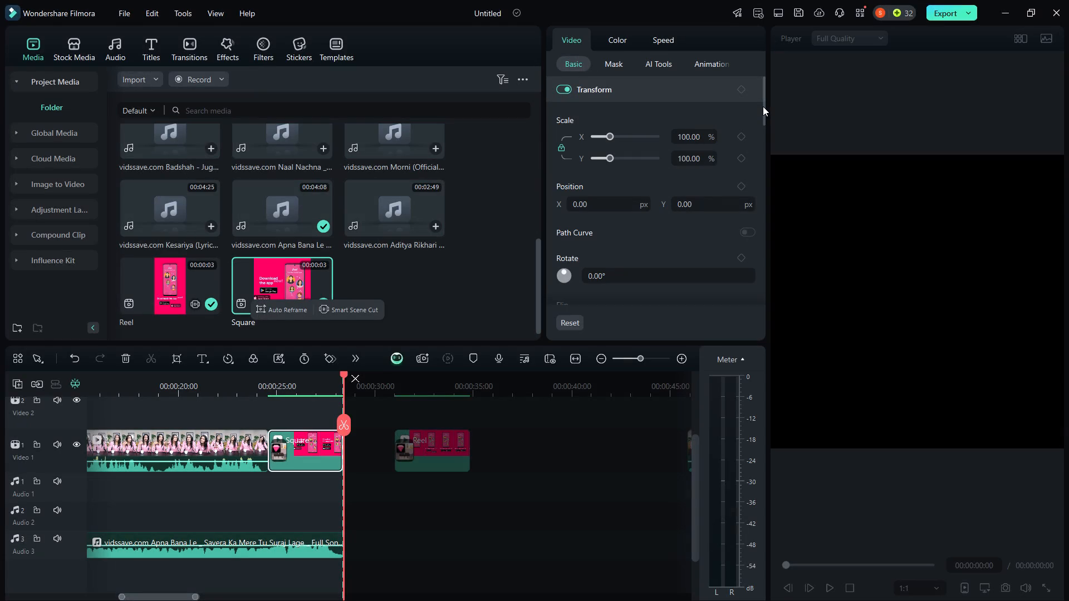
pyautogui.click(218, 449)
pyautogui.moveTo(190, 441); pyautogui.dragTo(204, 444)
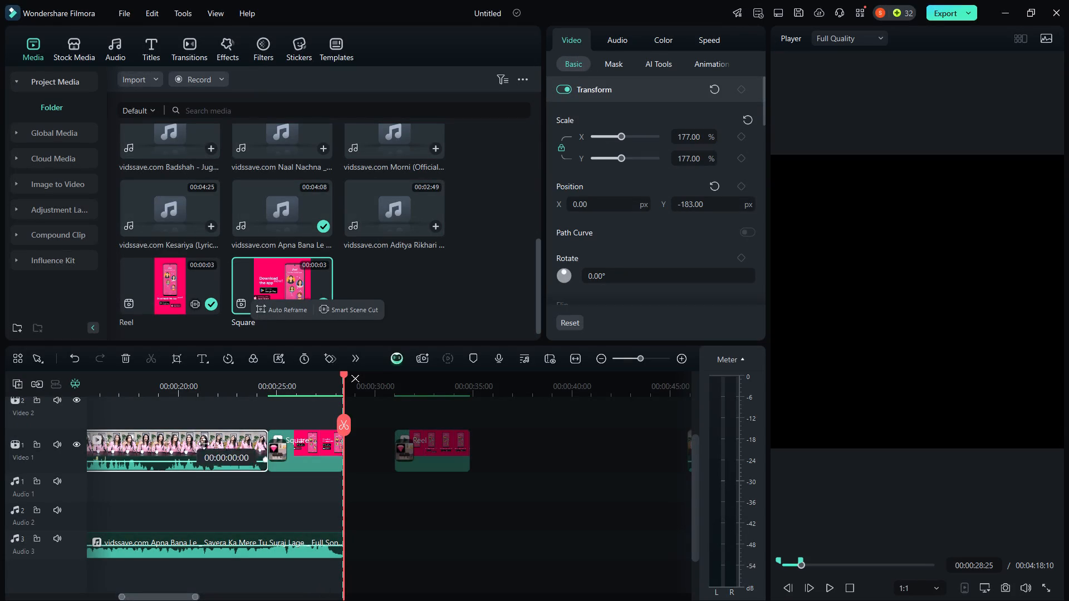
pyautogui.moveTo(204, 444); pyautogui.dragTo(636, 521)
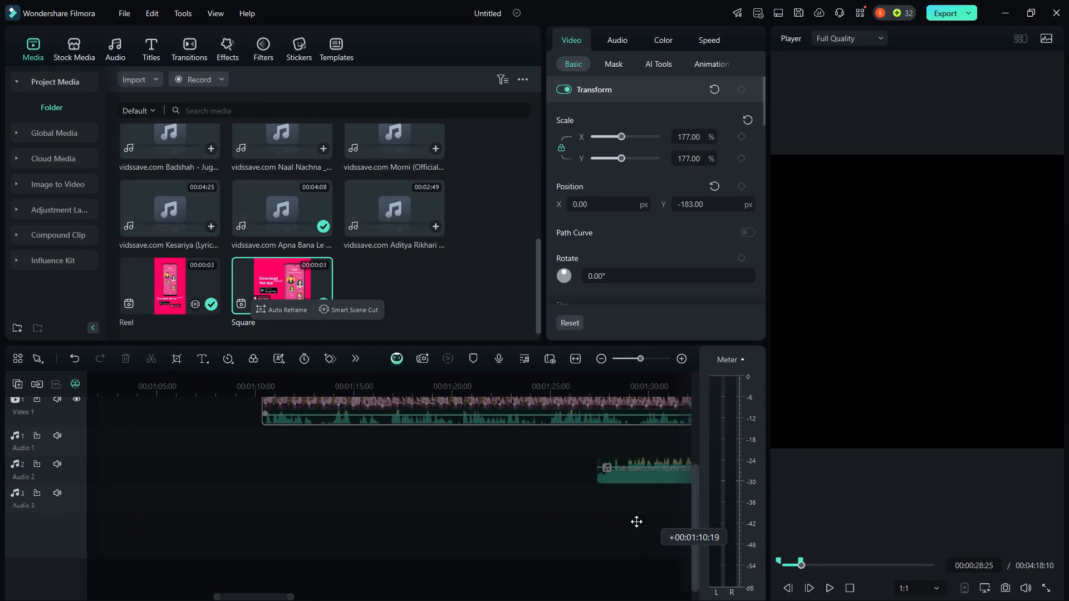
pyautogui.moveTo(636, 521); pyautogui.dragTo(518, 531)
pyautogui.keyDown('ctrl'); pyautogui.scroll(-15, 516, 530); pyautogui.keyUp('ctrl')
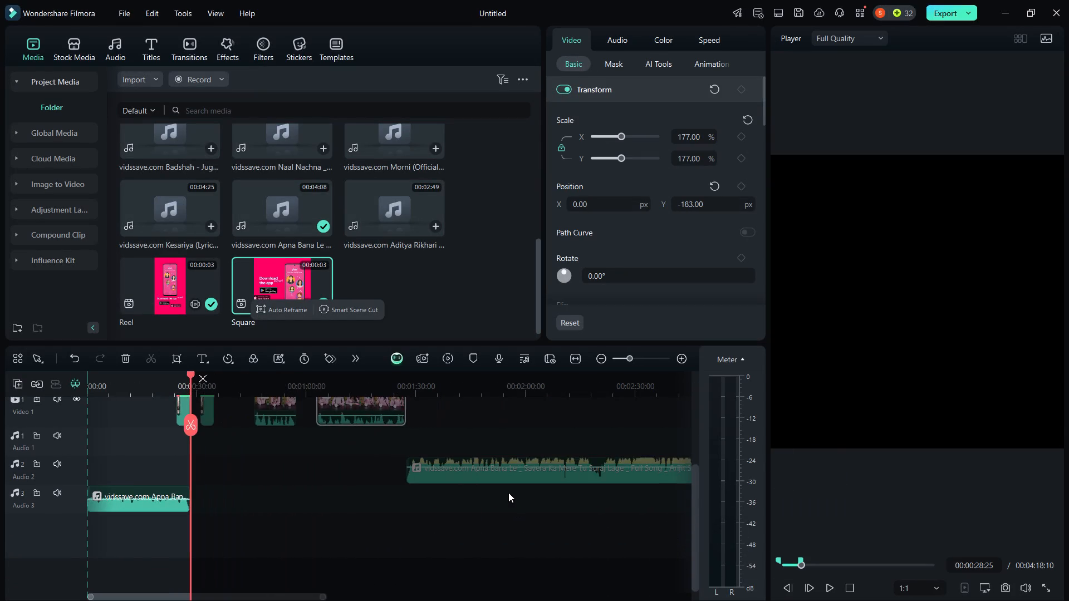
pyautogui.keyDown('ctrl'); pyautogui.scroll(-2, 508, 492); pyautogui.keyUp('ctrl')
pyautogui.moveTo(248, 405); pyautogui.dragTo(545, 474)
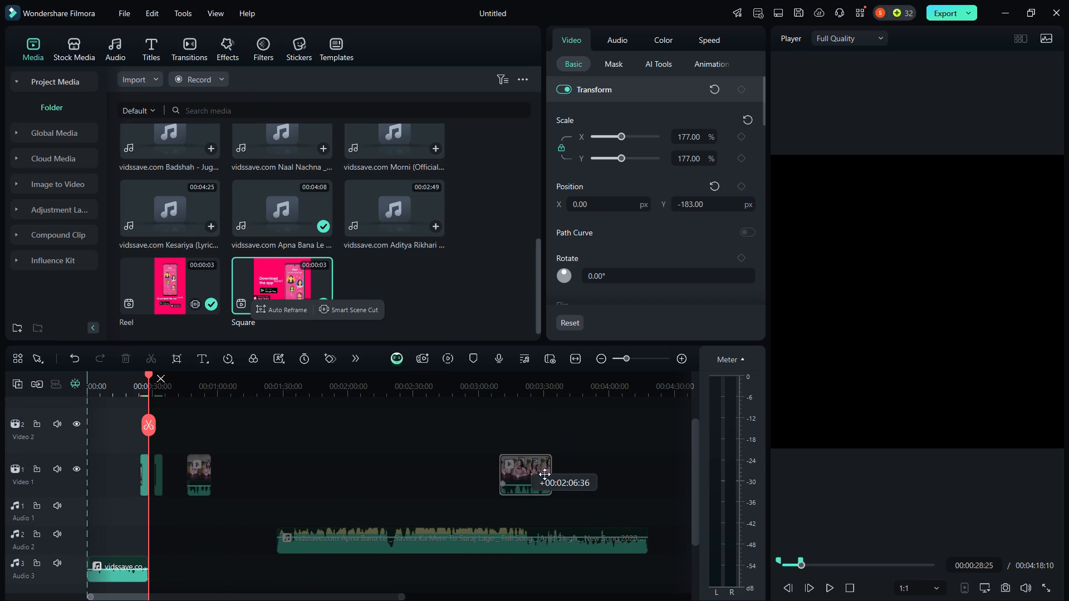
pyautogui.moveTo(545, 474); pyautogui.dragTo(680, 480)
# Delete the long Apna Bana Le music clip from Audio 2.
pyautogui.click(553, 551)
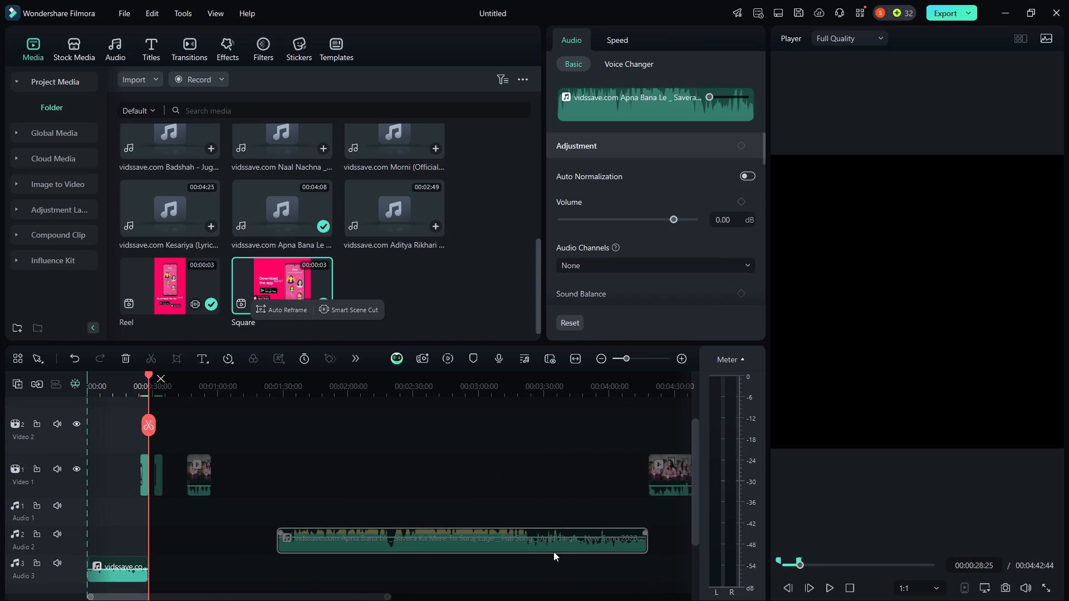
pyautogui.press('BackSpace')
# Place the shorter interview clip directly before the Square card on Video 1 and mark both clips as the export range.
pyautogui.moveTo(199, 478); pyautogui.dragTo(129, 489)
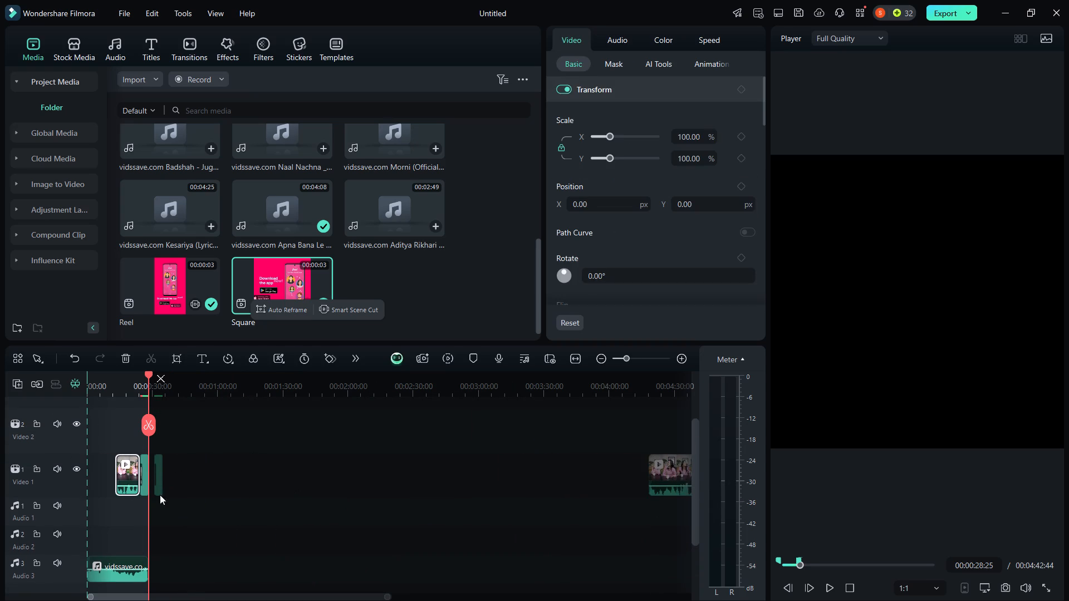
pyautogui.keyDown('alt'); pyautogui.scroll(6, 249, 497); pyautogui.keyUp('alt')
pyautogui.keyDown('ctrl'); pyautogui.scroll(7, 249, 497); pyautogui.keyUp('ctrl')
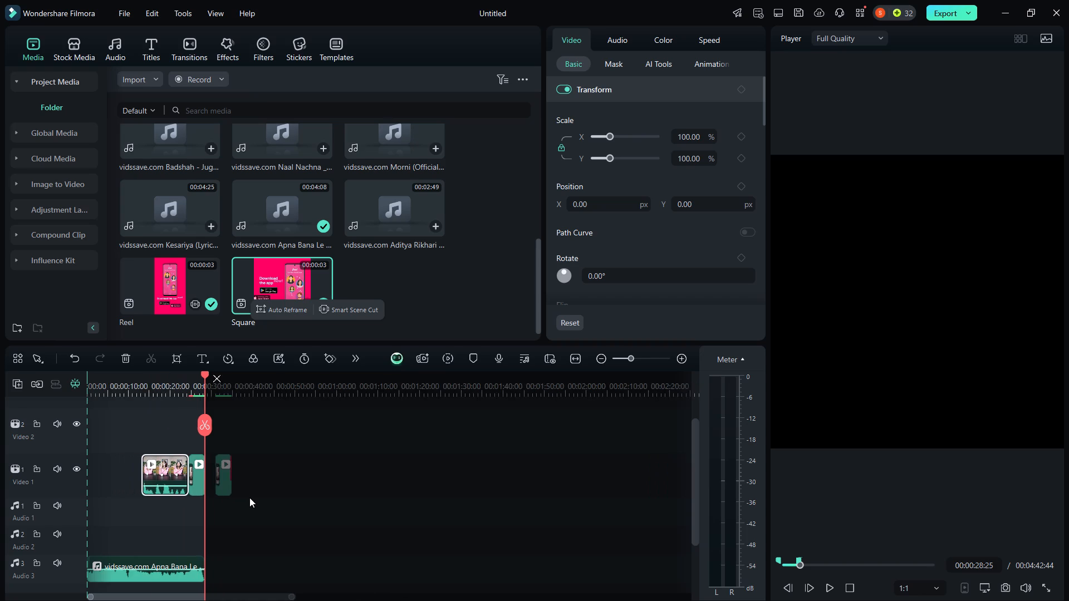
pyautogui.keyDown('ctrl'); pyautogui.scroll(10, 249, 497); pyautogui.keyUp('ctrl')
pyautogui.moveTo(351, 419); pyautogui.dragTo(175, 513)
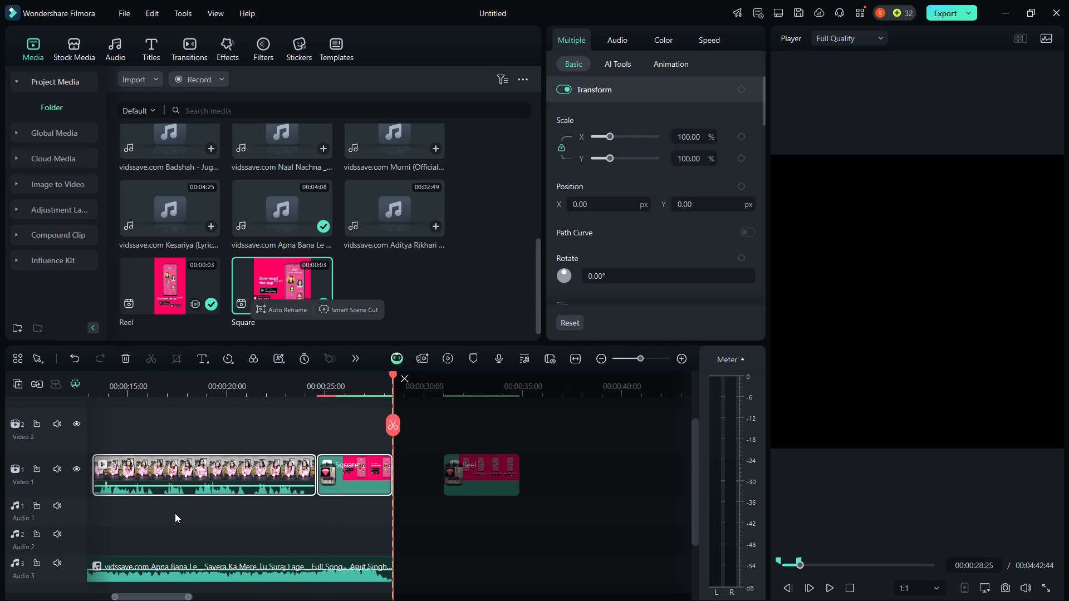
pyautogui.press('x')
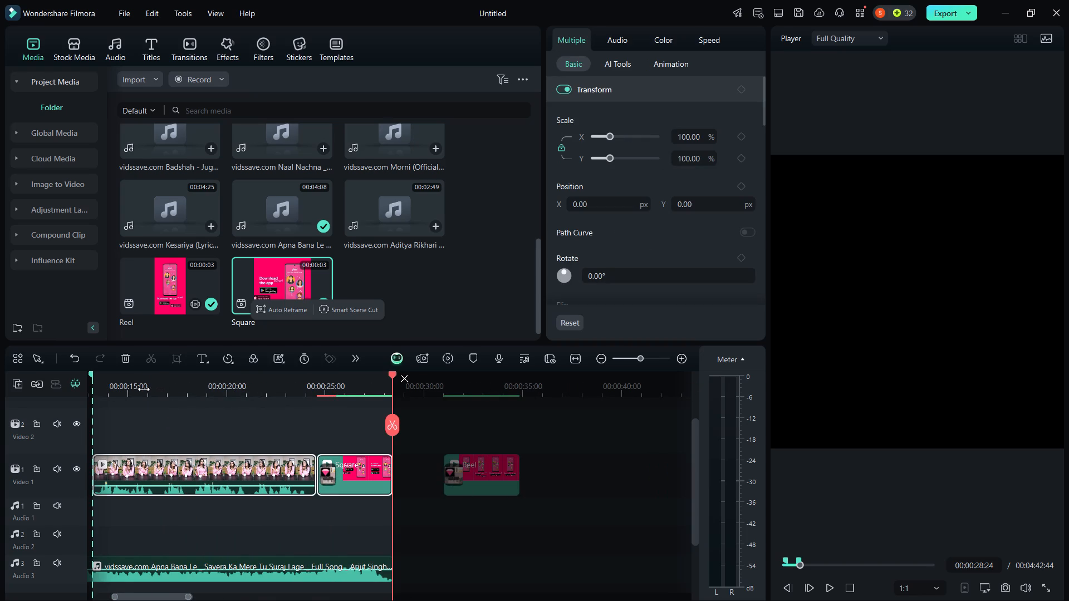
# Set the scale of the selected interview clip and Square card to 177%.
pyautogui.click(124, 385)
pyautogui.moveTo(122, 373); pyautogui.dragTo(99, 381)
pyautogui.click(689, 137)
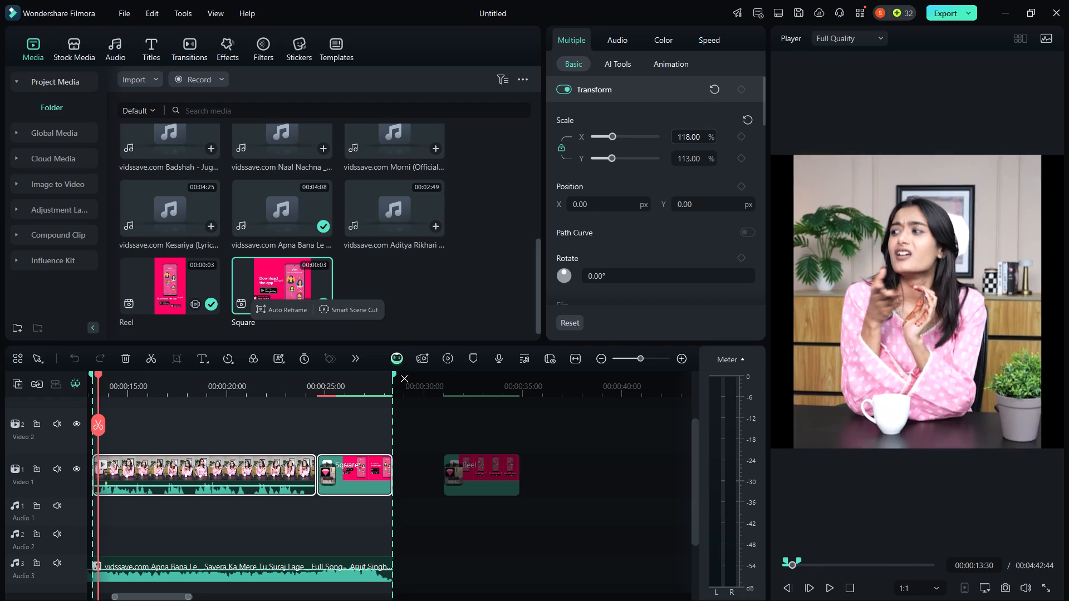
pyautogui.click(703, 138)
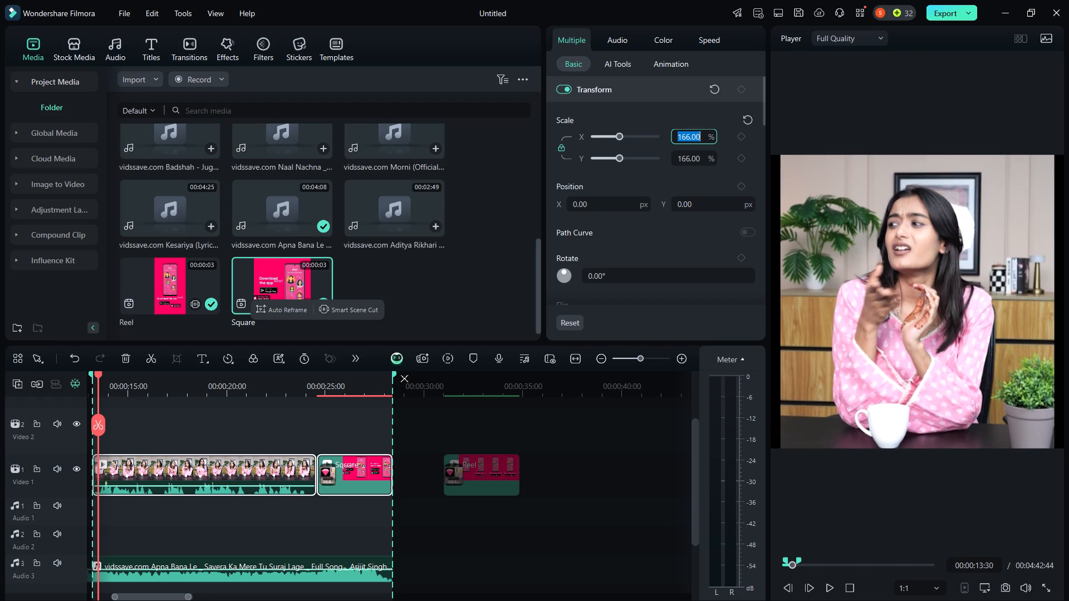
pyautogui.write('177')
pyautogui.press('Return')
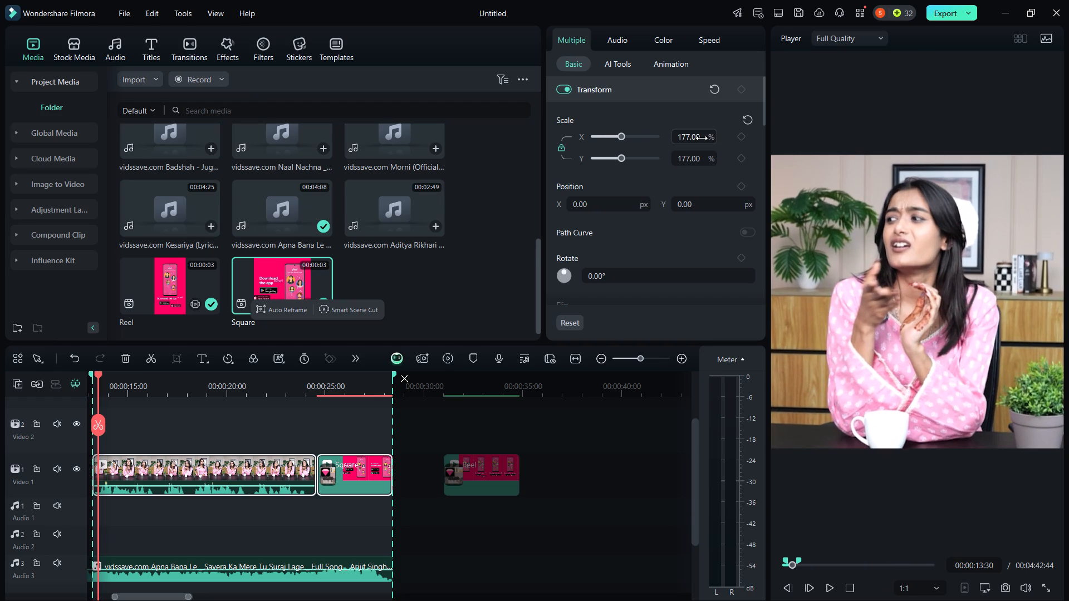
# Adjust the selected clips' vertical position to -139 px and check the framing along the timeline through the end card.
pyautogui.click(699, 201)
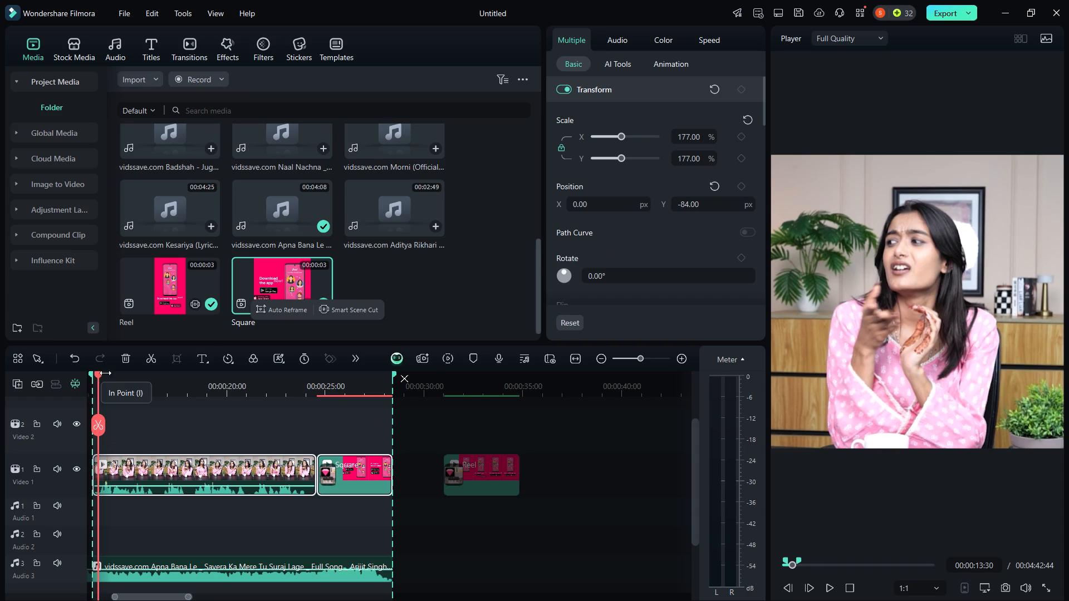
pyautogui.moveTo(96, 376); pyautogui.dragTo(159, 401)
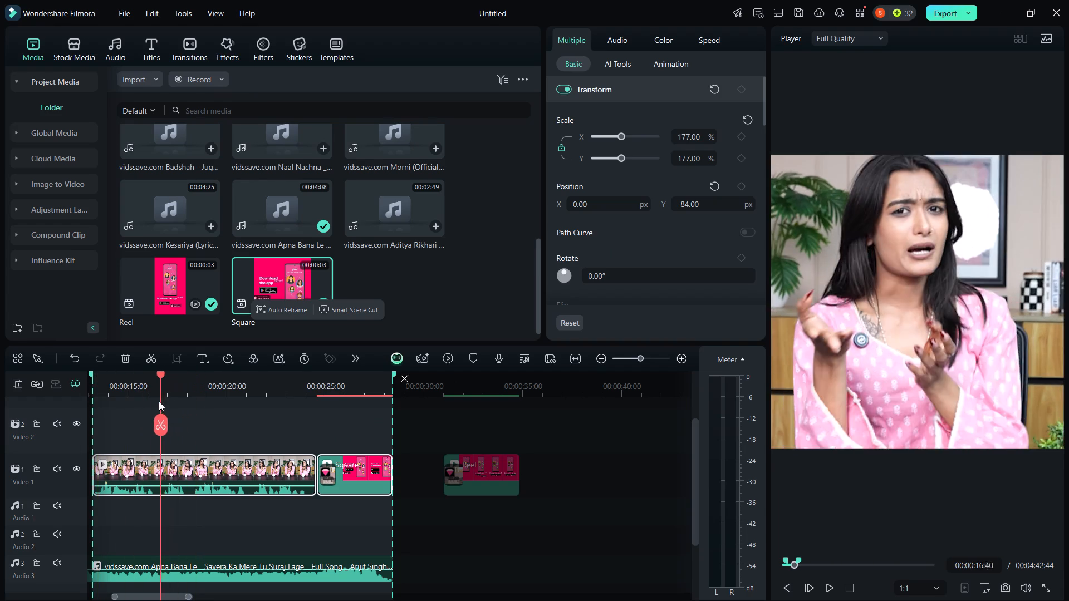
pyautogui.moveTo(159, 401); pyautogui.dragTo(166, 408)
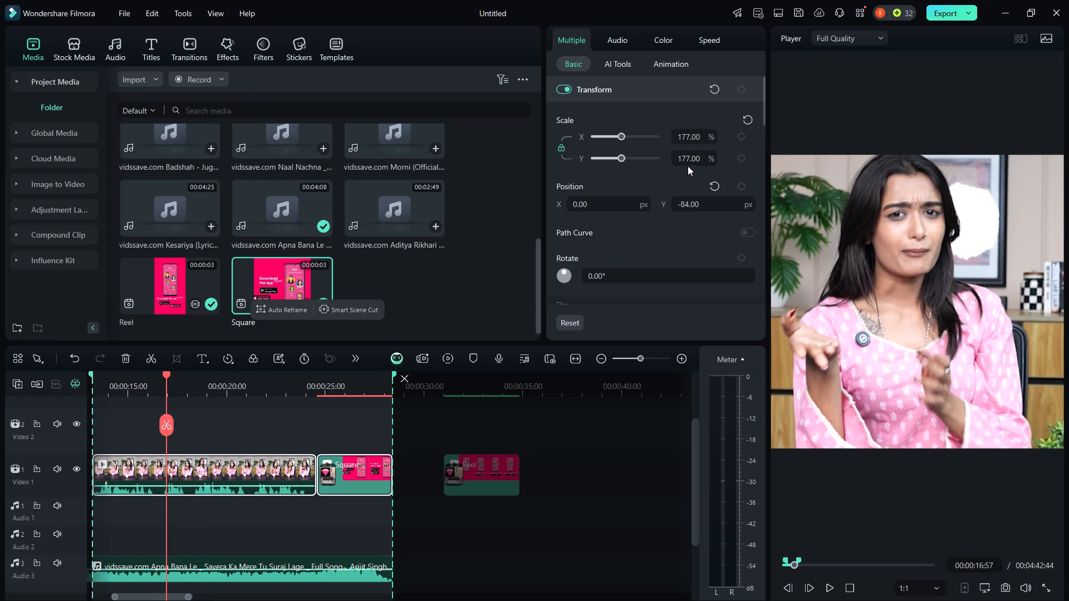
pyautogui.click(707, 205)
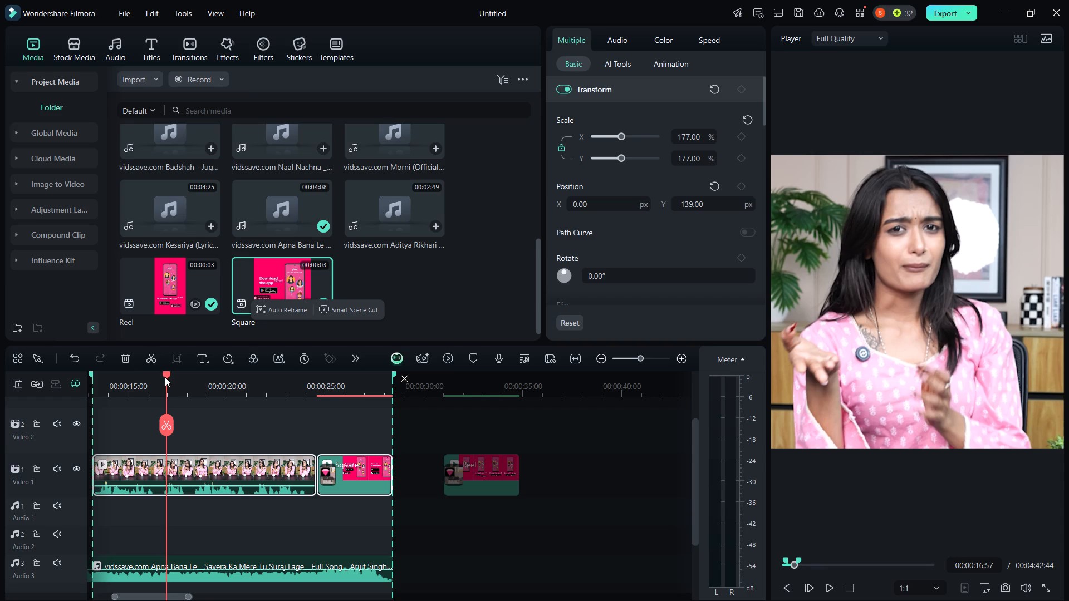
pyautogui.moveTo(165, 377); pyautogui.dragTo(262, 410)
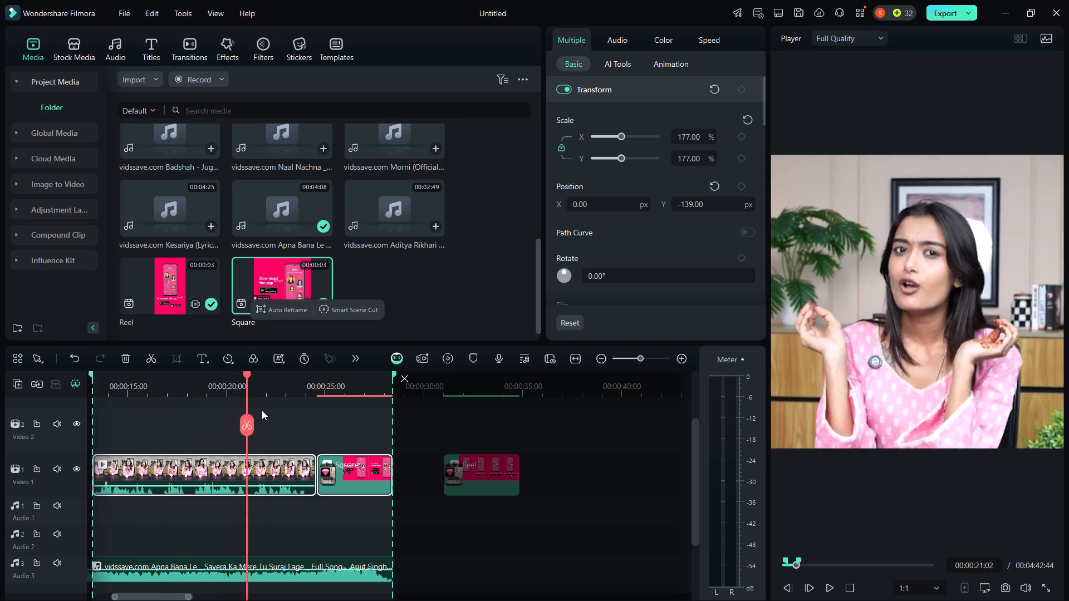
pyautogui.moveTo(262, 410); pyautogui.dragTo(383, 425)
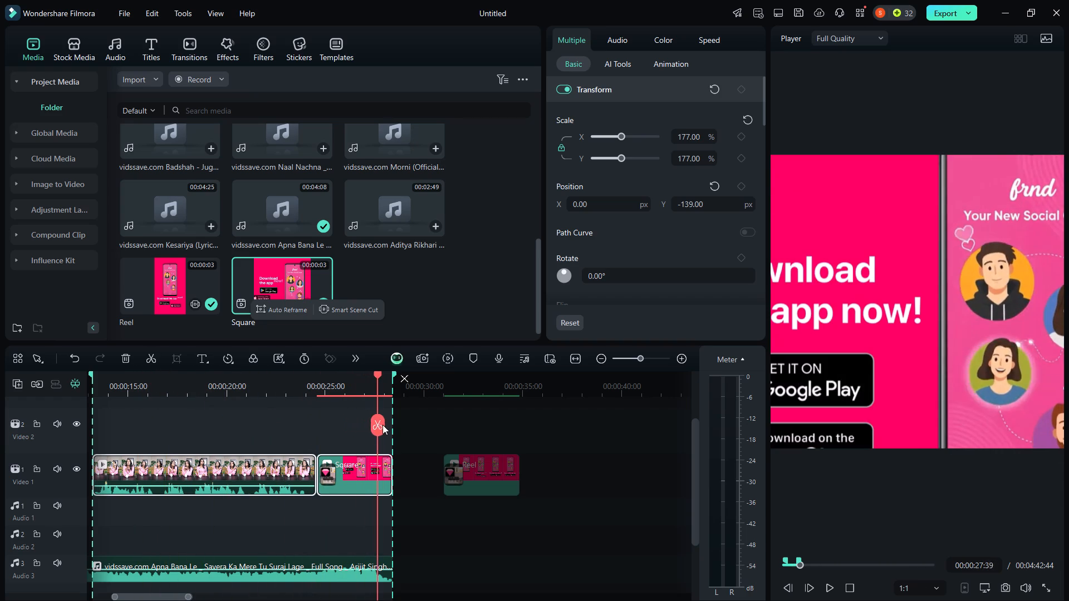
pyautogui.moveTo(383, 425); pyautogui.dragTo(379, 425)
# Reset only the Square end card's scale to 100% and its position to 0.
pyautogui.click(359, 475)
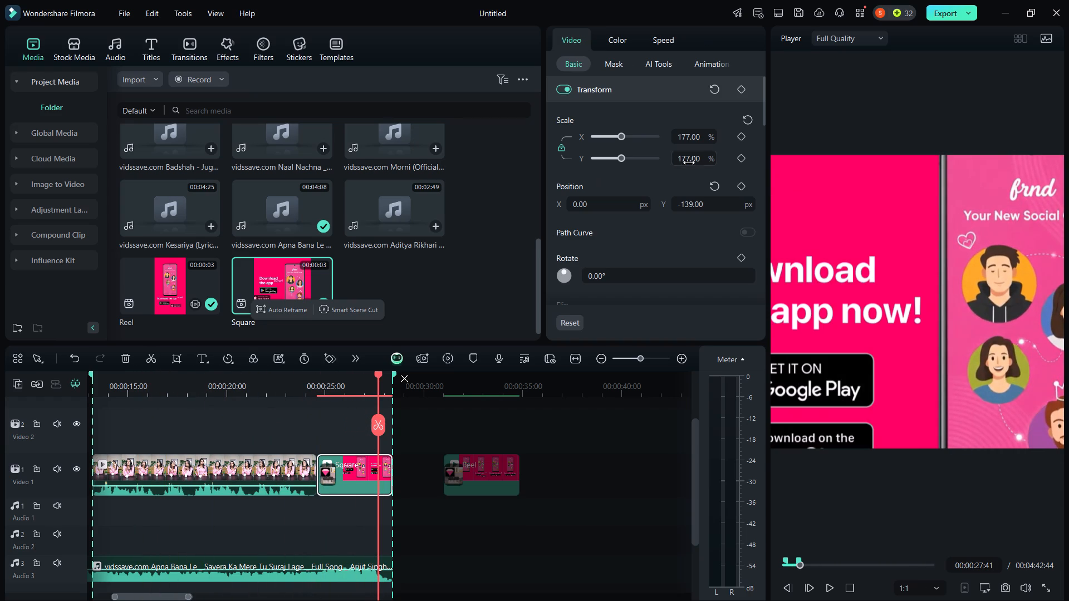
pyautogui.click(747, 113)
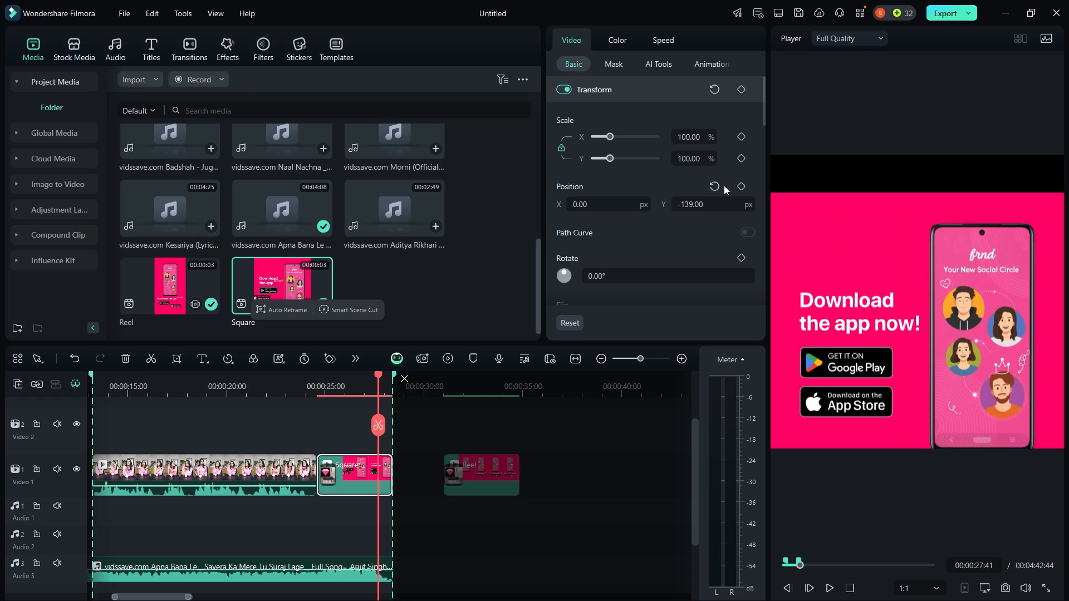
pyautogui.click(717, 184)
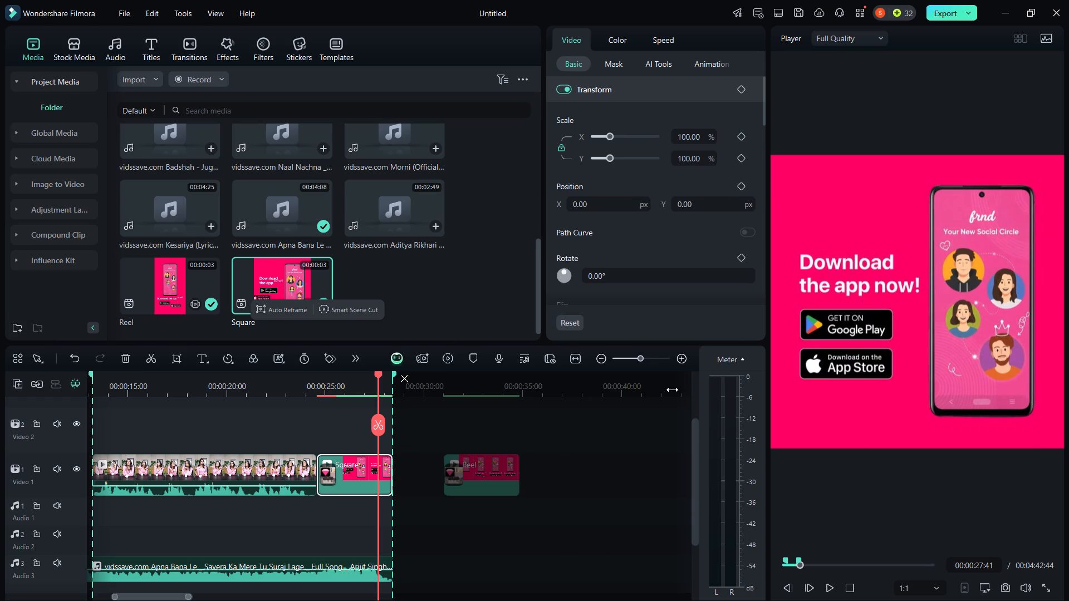
# Export the marked clip range as an MP4 named "1 sq" at 1080 x 1080.
pyautogui.click(944, 12)
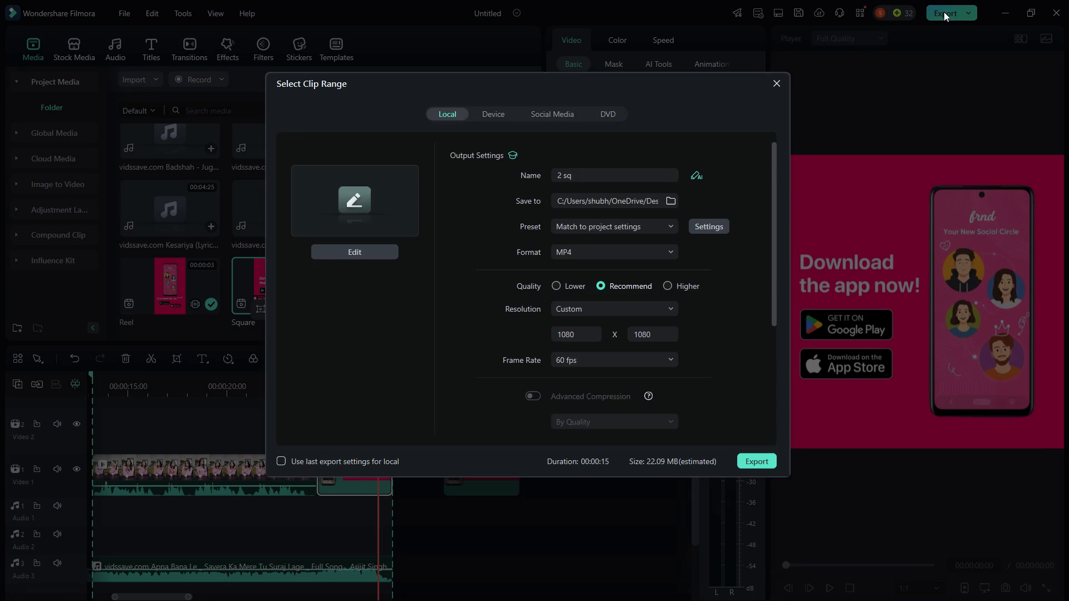
pyautogui.click(563, 176)
pyautogui.press('BackSpace')
pyautogui.press('1')
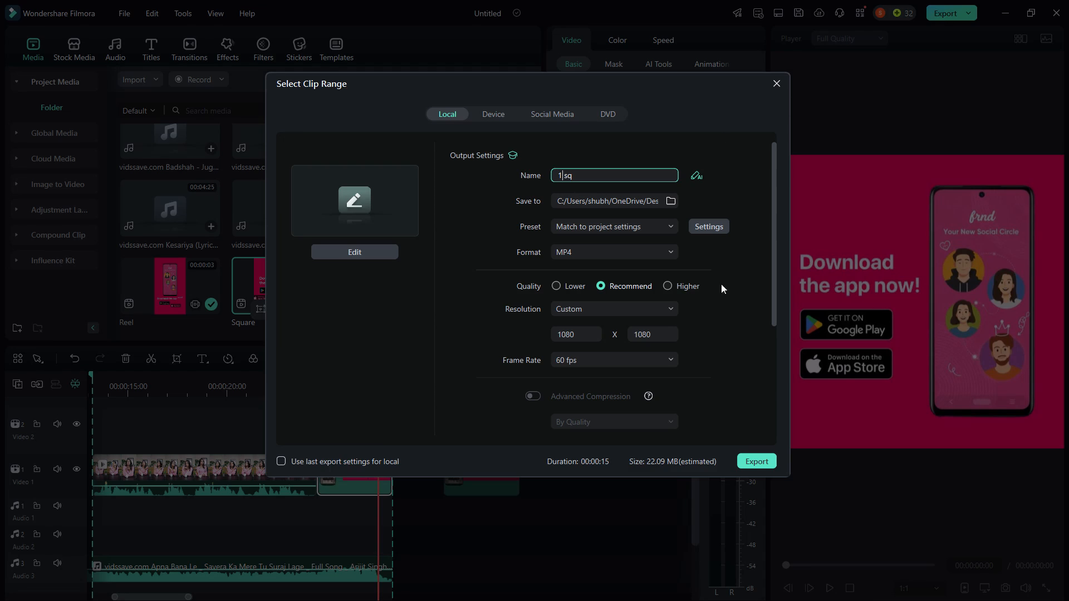
pyautogui.click(763, 465)
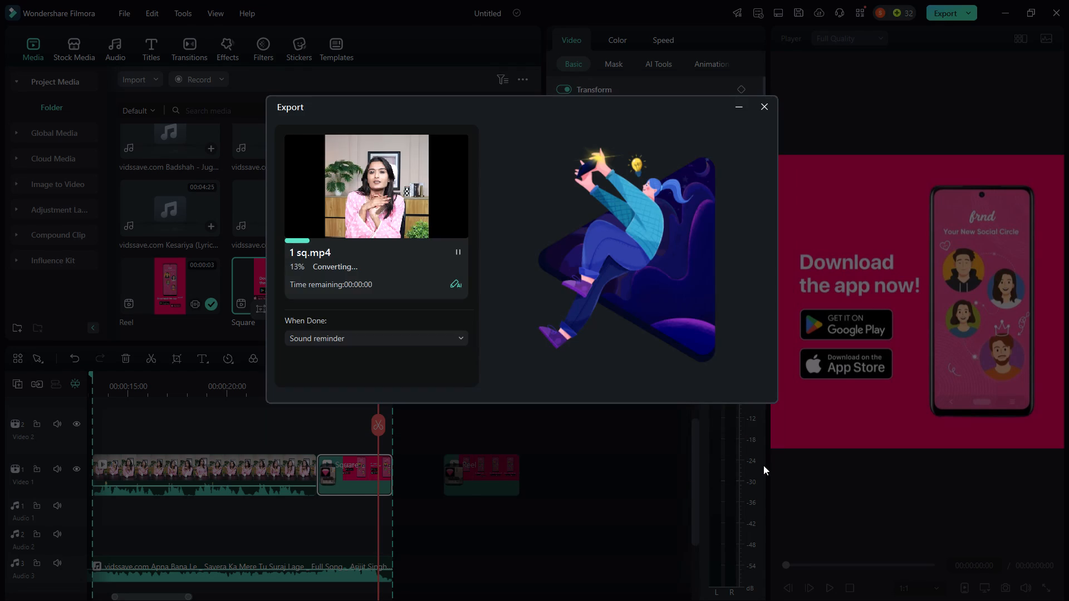
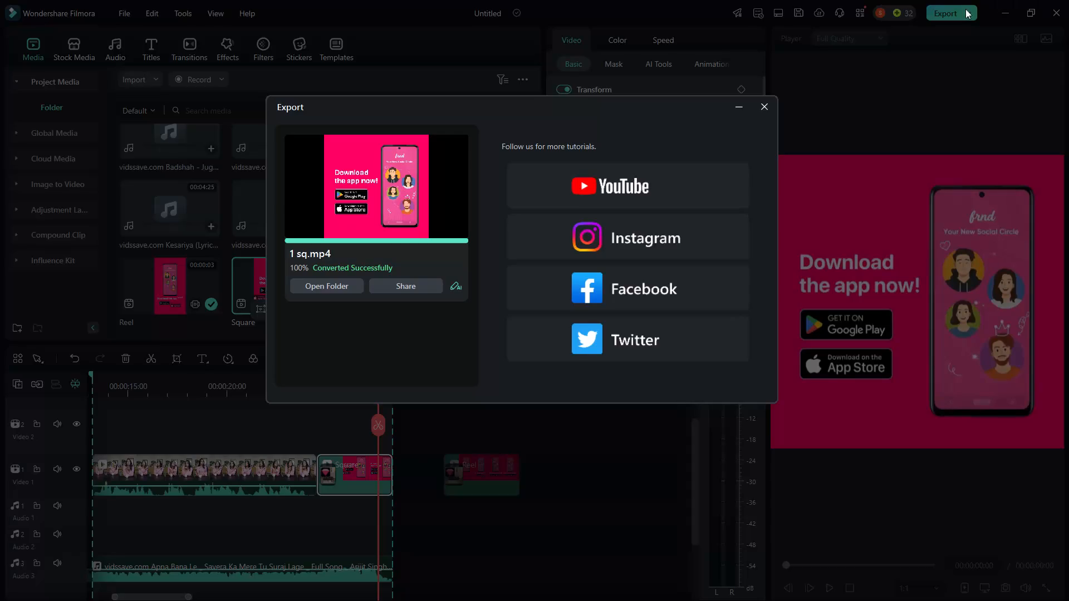
# Close the finished export and move the previous interview clip out of the marked range, past the Reel card on the timeline.
pyautogui.click(765, 105)
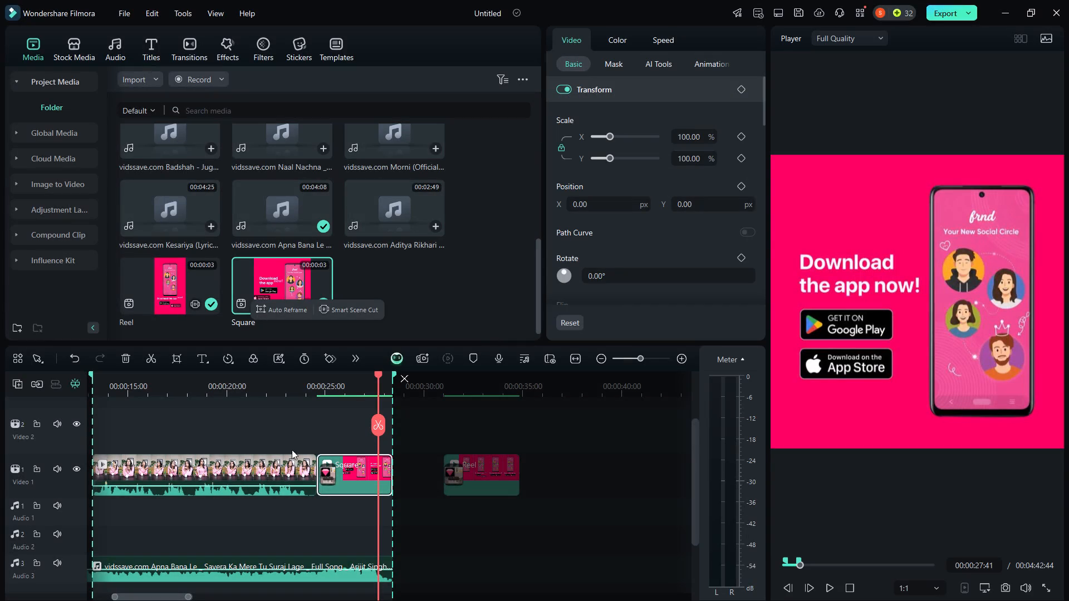
pyautogui.click(271, 471)
pyautogui.moveTo(243, 469); pyautogui.dragTo(553, 535)
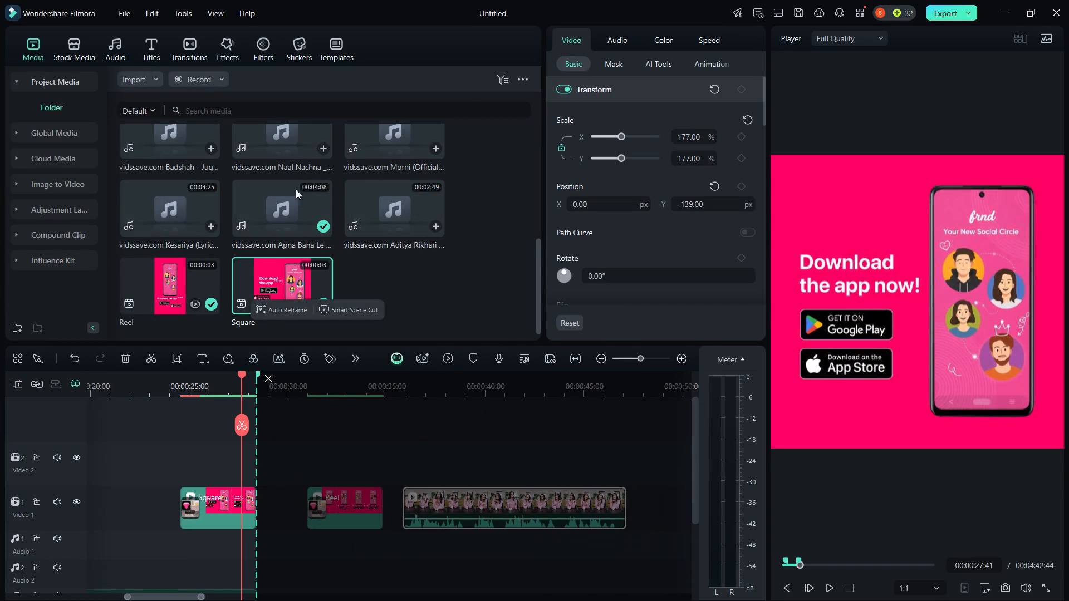
# Add interview clip 3 at the start of Video 1, keeping the 1080 x 1080 60fps project settings, with the Square card after it.
pyautogui.scroll(7, 268, 142)
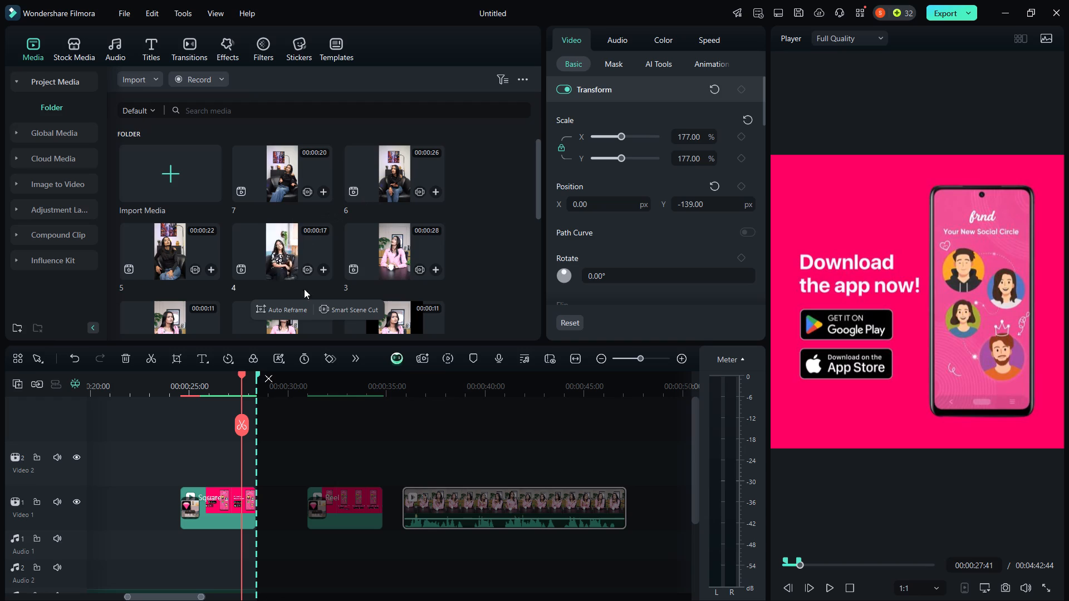
pyautogui.moveTo(389, 251); pyautogui.dragTo(35, 463)
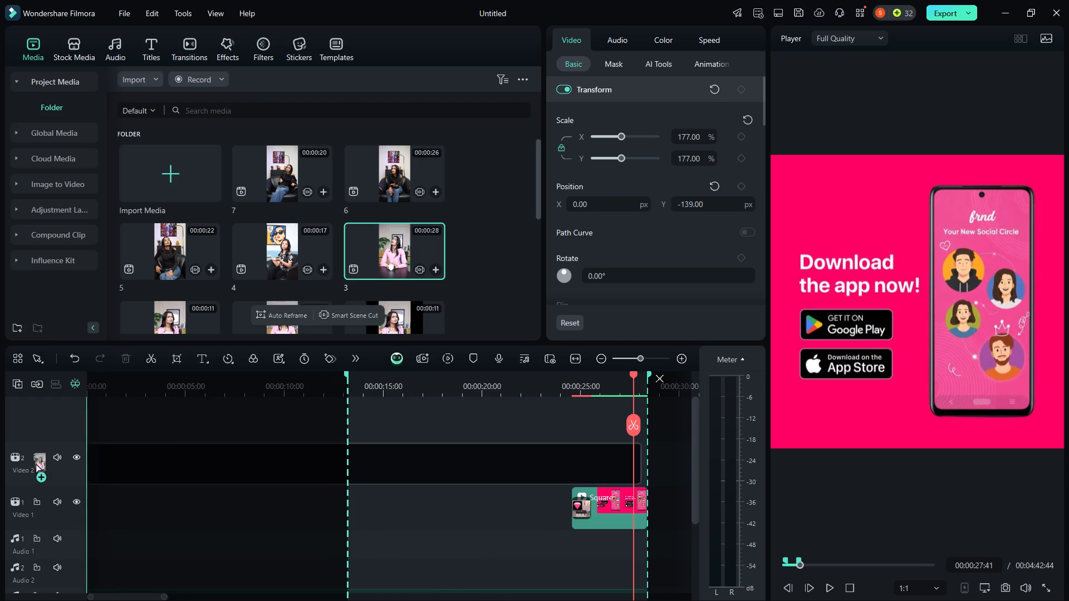
pyautogui.moveTo(35, 463); pyautogui.dragTo(22, 482)
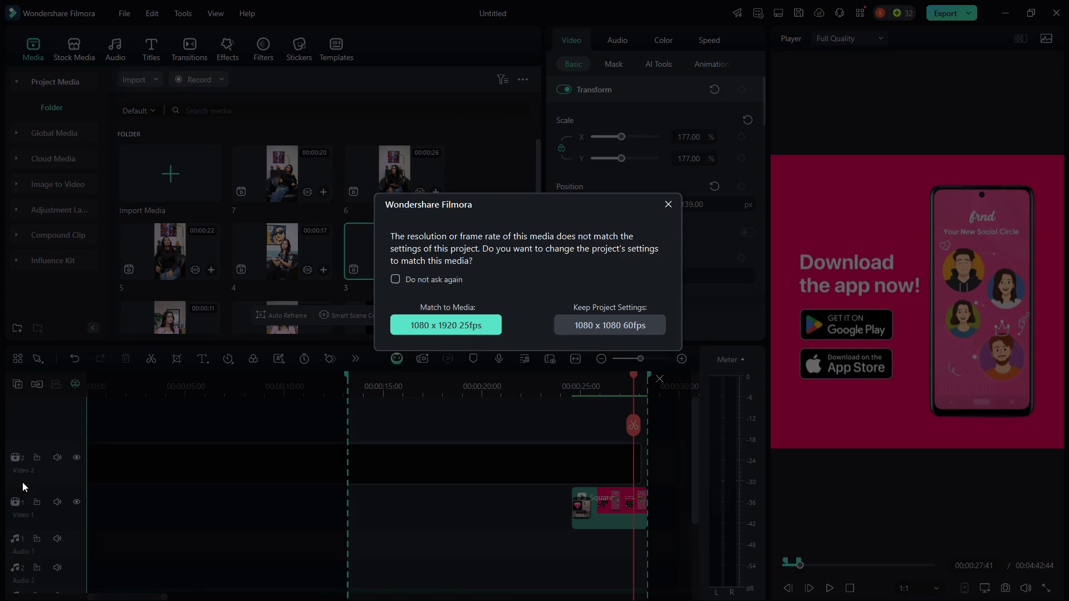
pyautogui.click(594, 328)
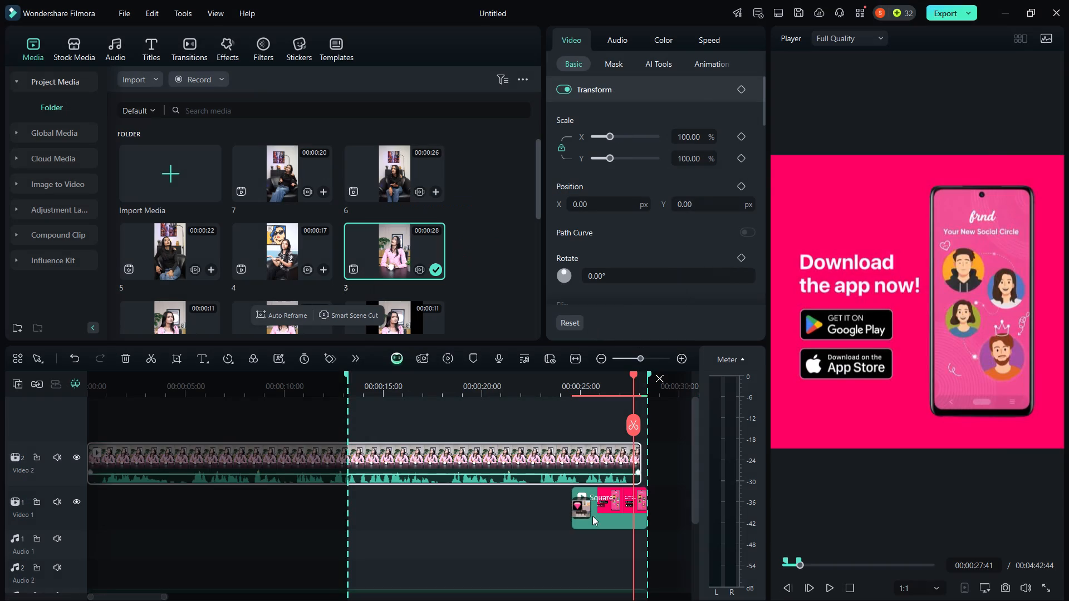
pyautogui.moveTo(602, 513); pyautogui.dragTo(670, 504)
pyautogui.moveTo(521, 456); pyautogui.dragTo(511, 499)
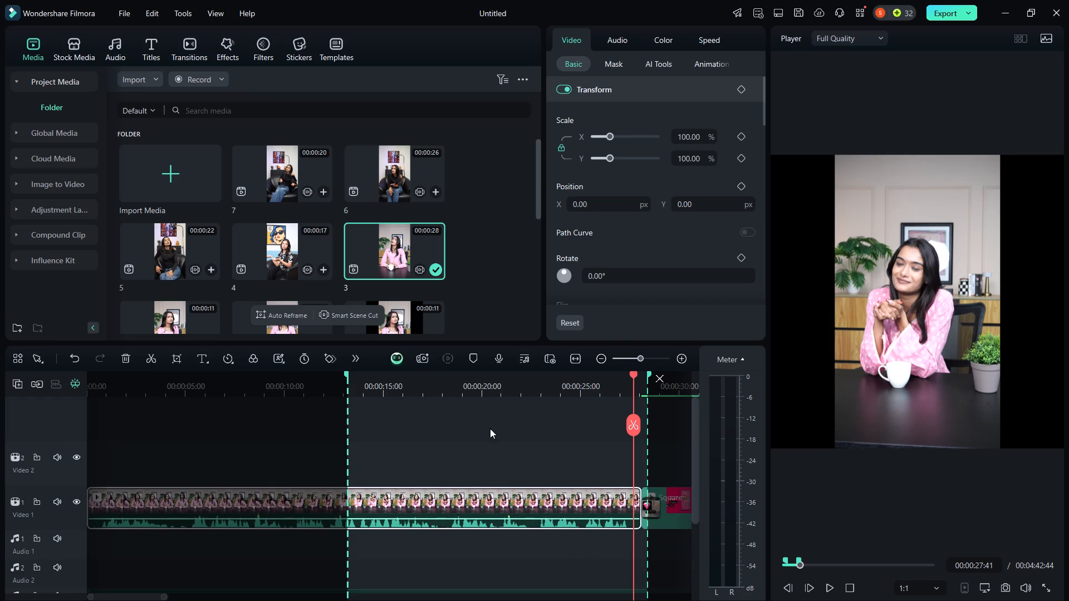
# Move the Reel card up to Video 3 and extend its start to a duration of about 00:00:03:50.
pyautogui.keyDown('ctrl'); pyautogui.scroll(-4, 653, 541); pyautogui.keyUp('ctrl')
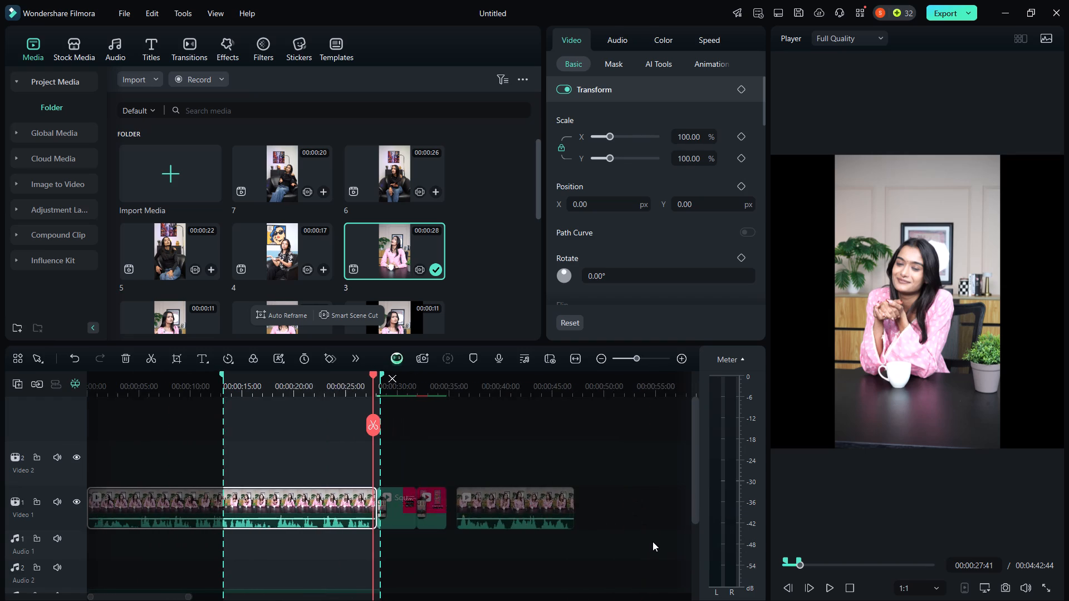
pyautogui.keyDown('ctrl'); pyautogui.scroll(-2, 653, 541); pyautogui.keyUp('ctrl')
pyautogui.moveTo(390, 506); pyautogui.dragTo(437, 442)
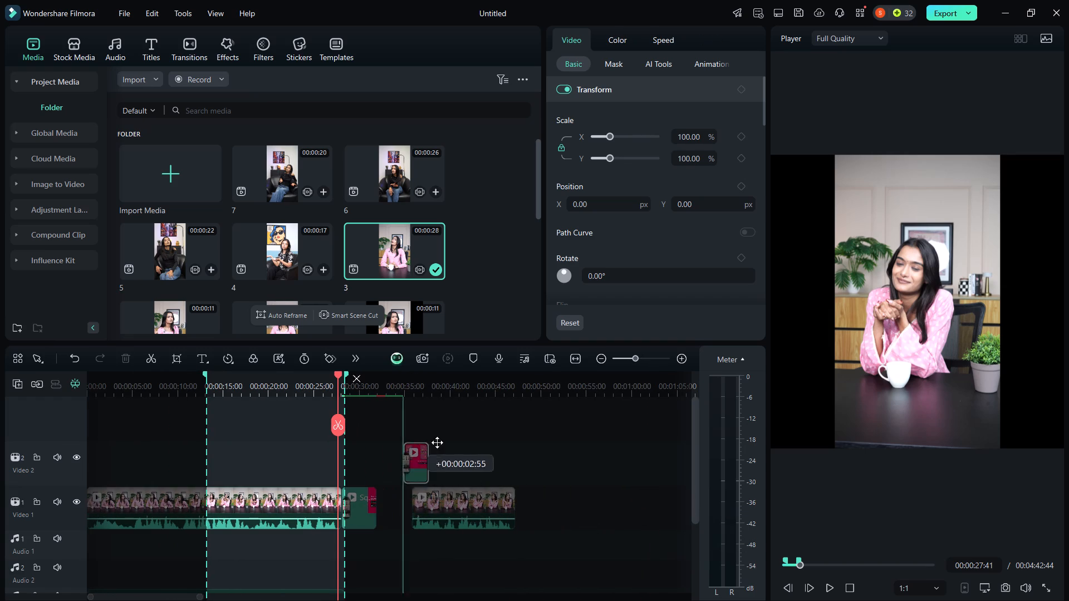
pyautogui.moveTo(437, 442); pyautogui.dragTo(445, 439)
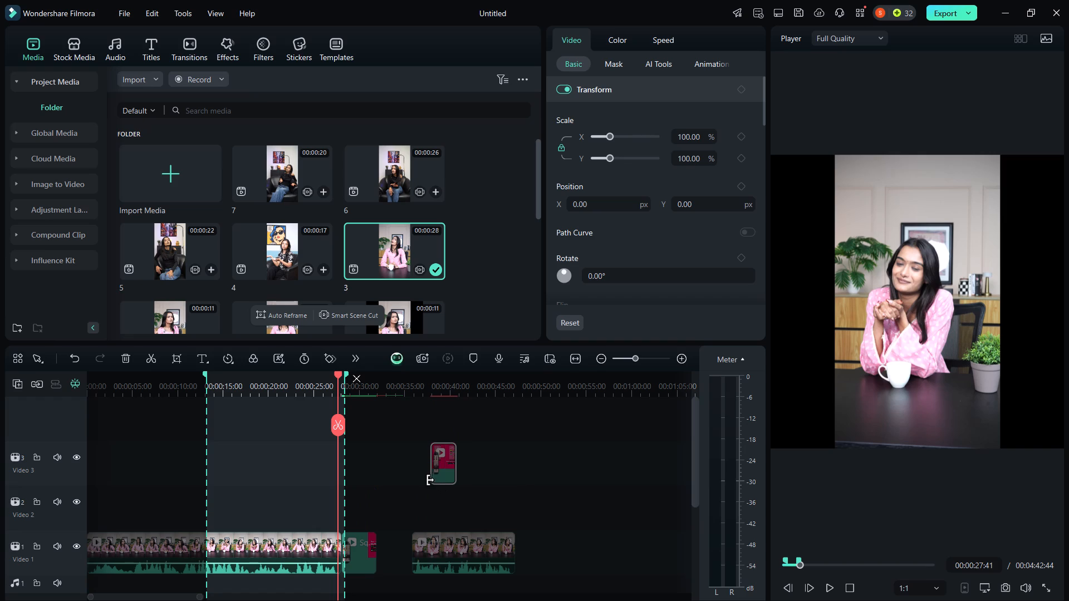
pyautogui.moveTo(432, 477); pyautogui.dragTo(400, 477)
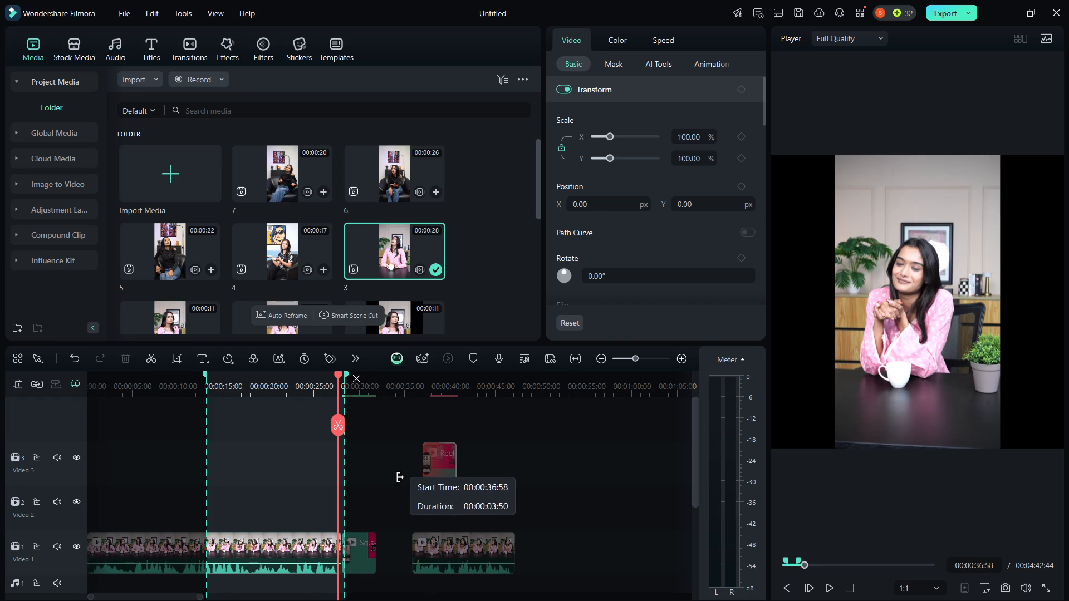
pyautogui.moveTo(400, 477); pyautogui.dragTo(393, 478)
# Move the Square card aside to Video 3 and place the Reel card directly after clip 3 on Video 1.
pyautogui.moveTo(362, 551); pyautogui.dragTo(542, 481)
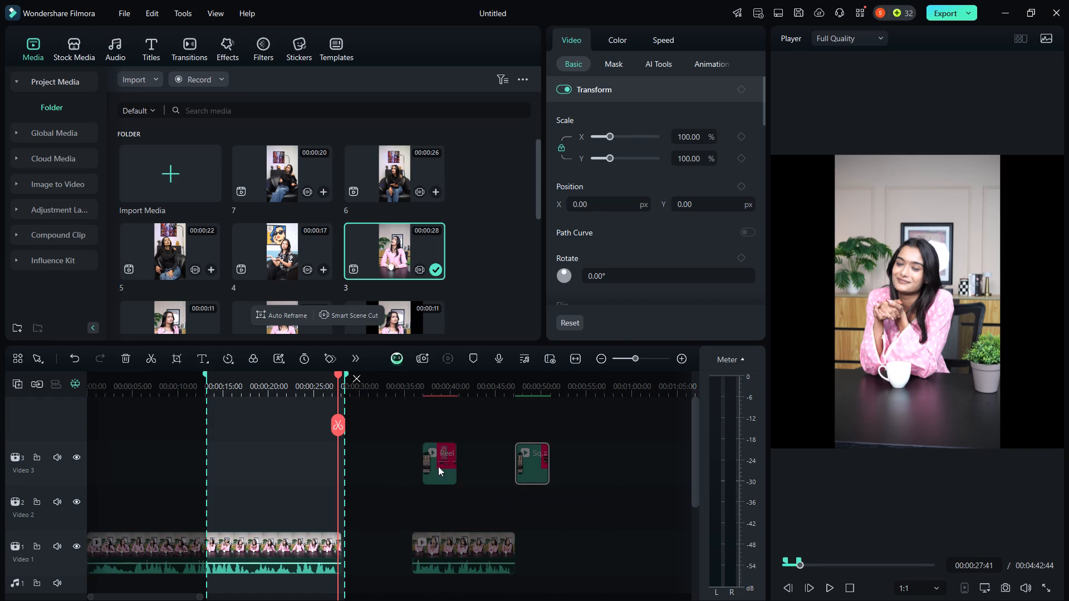
pyautogui.moveTo(438, 466); pyautogui.dragTo(357, 566)
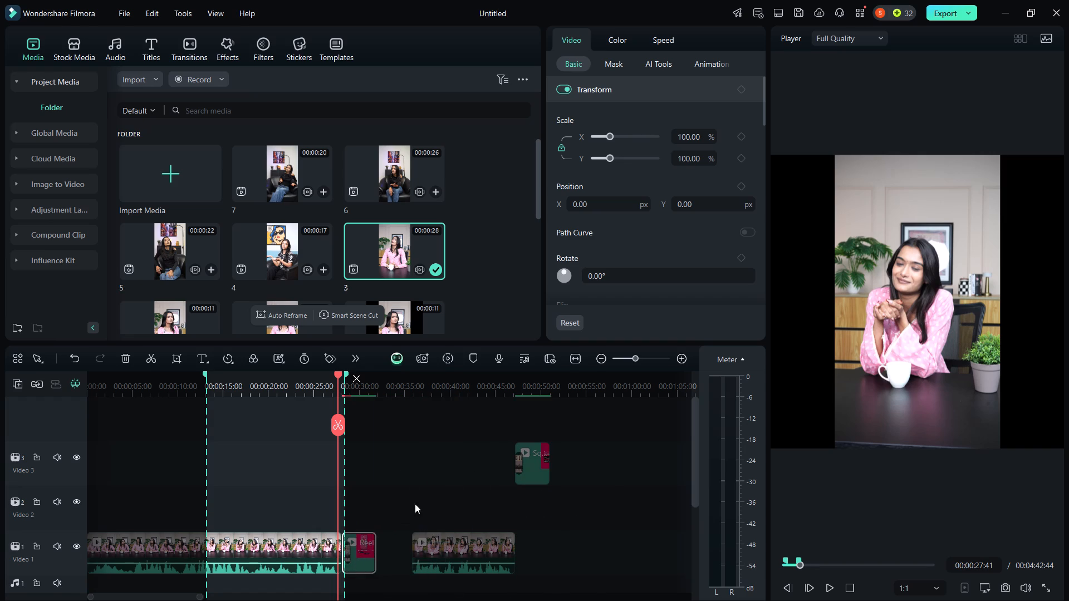
# Align the Apna Bana Le music's end with the Reel card's end and extend its start to the timeline's beginning.
pyautogui.scroll(-2, 415, 504)
pyautogui.moveTo(268, 506); pyautogui.dragTo(296, 506)
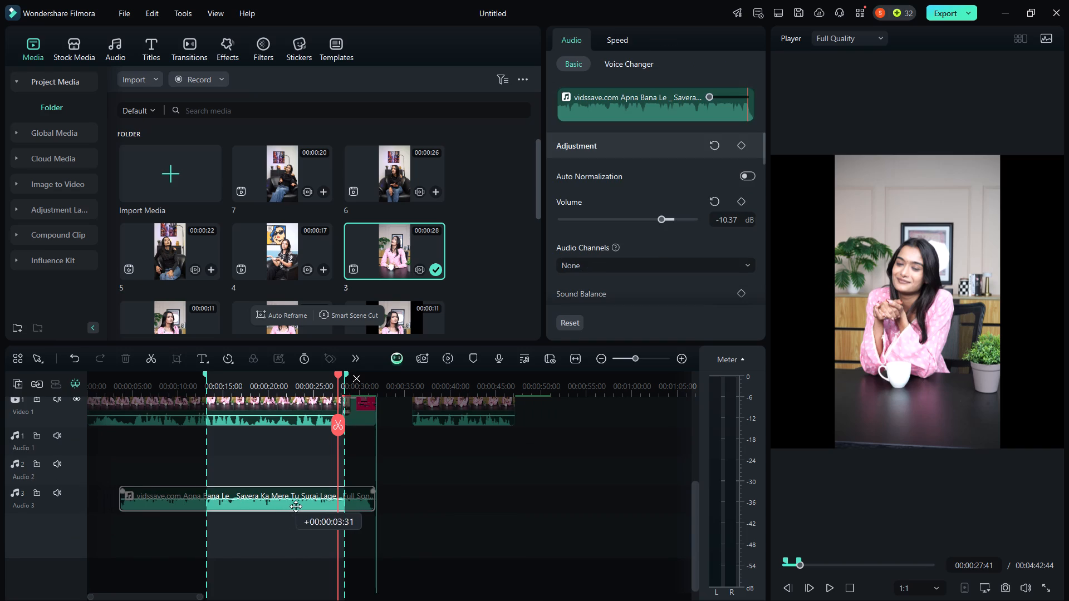
pyautogui.moveTo(296, 506); pyautogui.dragTo(296, 507)
pyautogui.moveTo(121, 506); pyautogui.dragTo(100, 512)
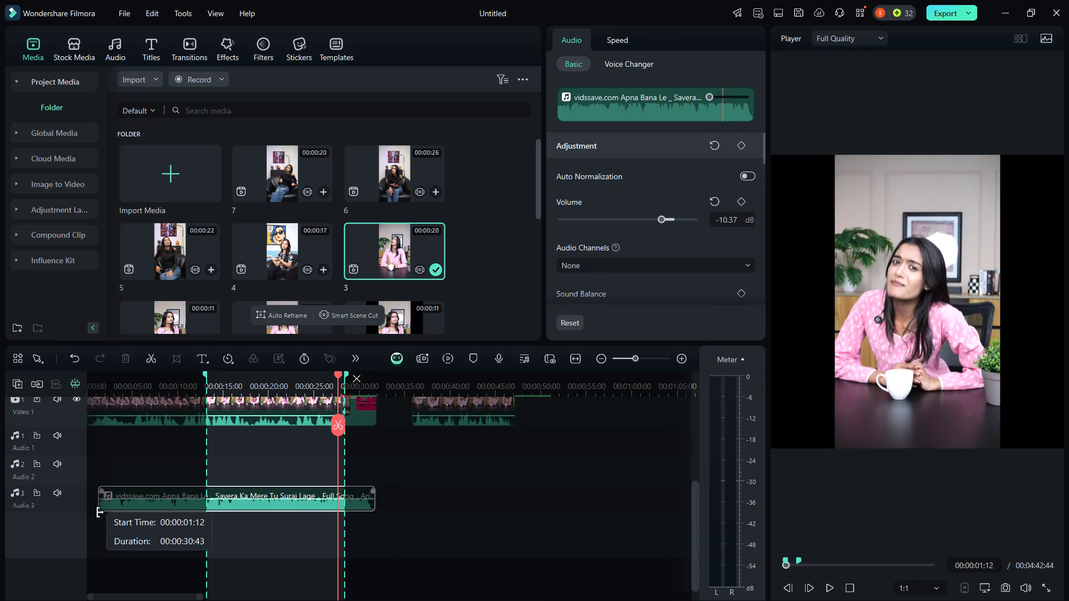
pyautogui.moveTo(100, 512); pyautogui.dragTo(7, 511)
# Mark the timeline range spanning interview clip 3 and the Reel card.
pyautogui.scroll(1, 218, 474)
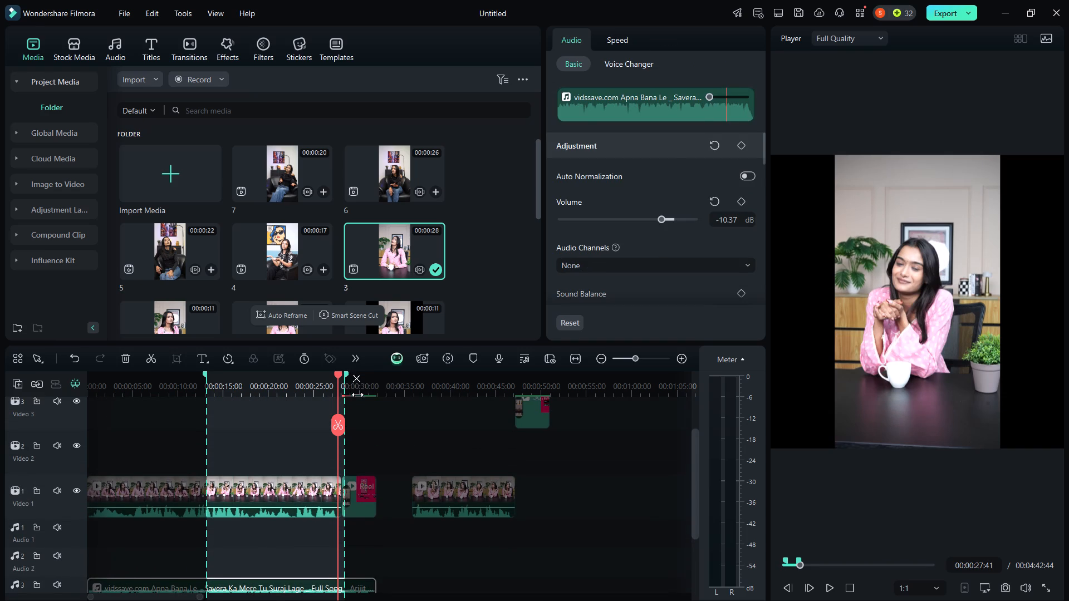
pyautogui.moveTo(384, 422); pyautogui.dragTo(119, 523)
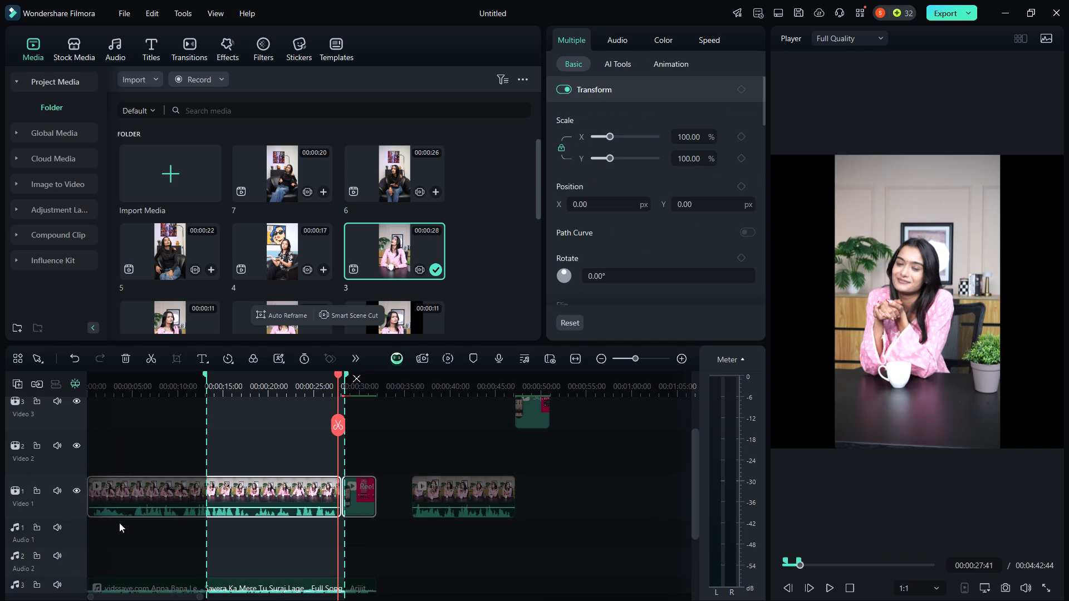
pyautogui.press('x')
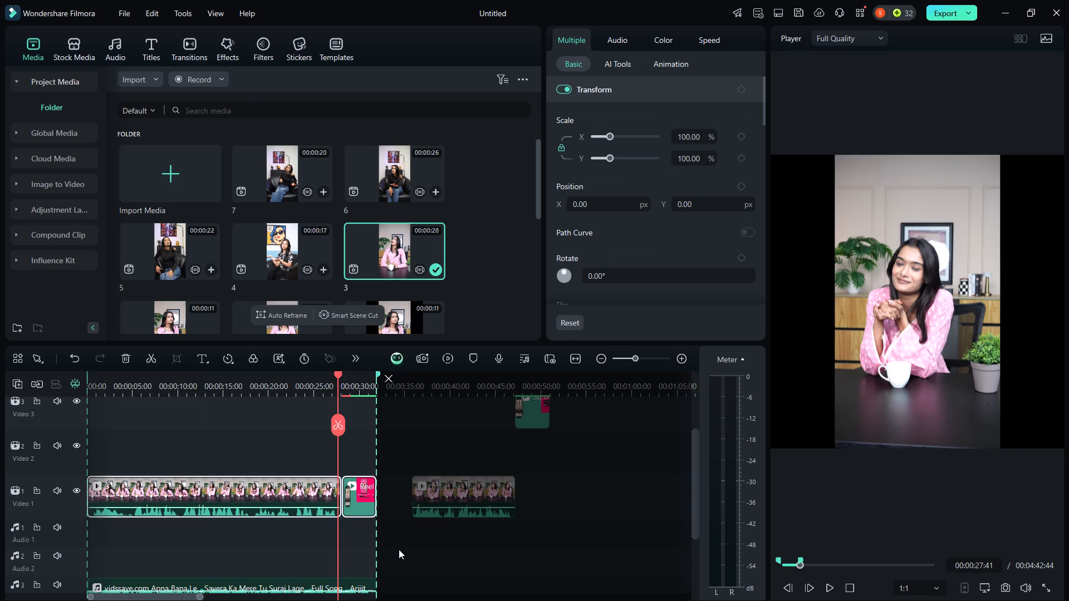
# Go through interview clip 3's basic audio settings and toggle the needed audio enhancement option.
pyautogui.click(282, 491)
pyautogui.click(614, 37)
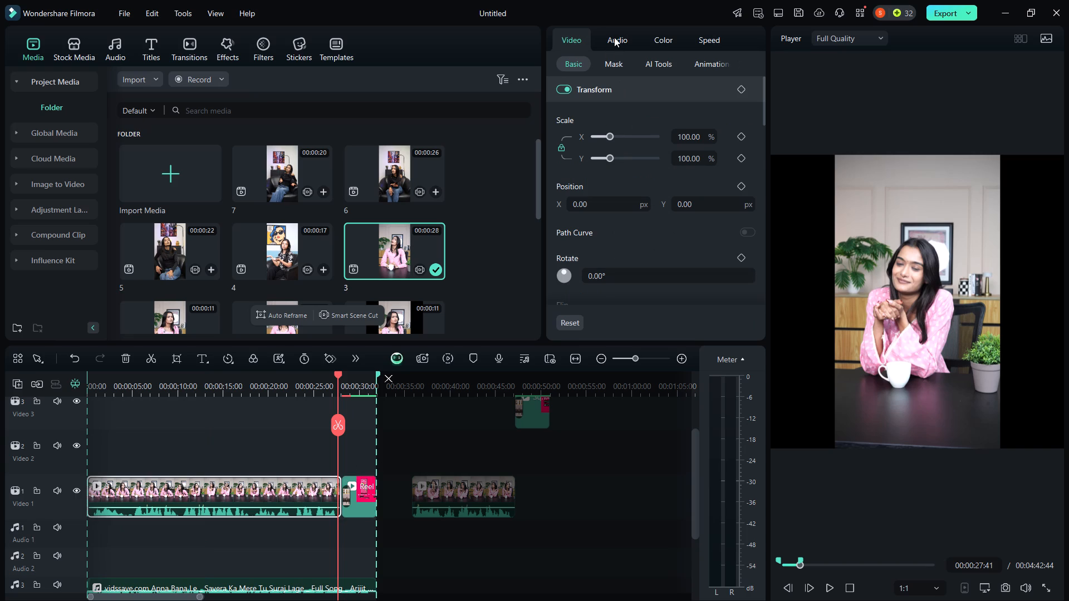
pyautogui.scroll(-4, 643, 234)
pyautogui.click(643, 234)
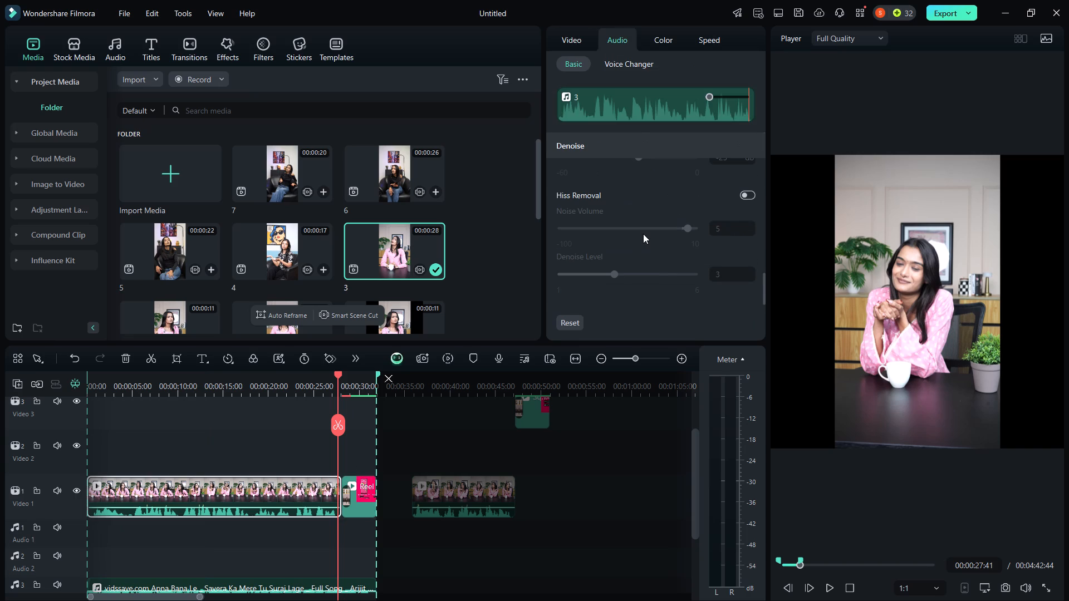
pyautogui.scroll(-2, 643, 234)
pyautogui.scroll(1, 643, 234)
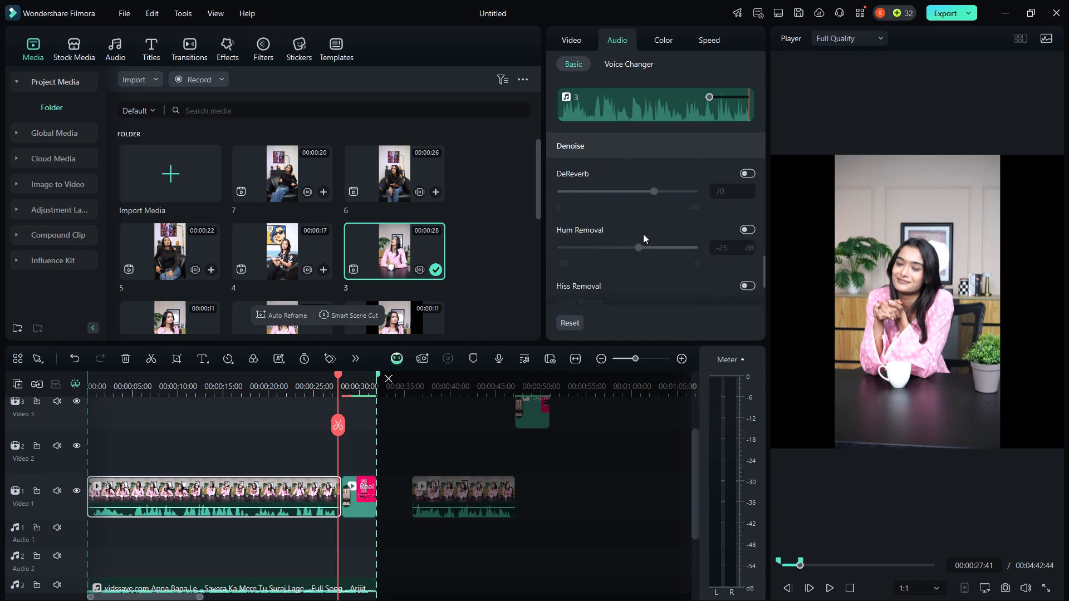
pyautogui.scroll(2, 643, 234)
pyautogui.scroll(-1, 643, 234)
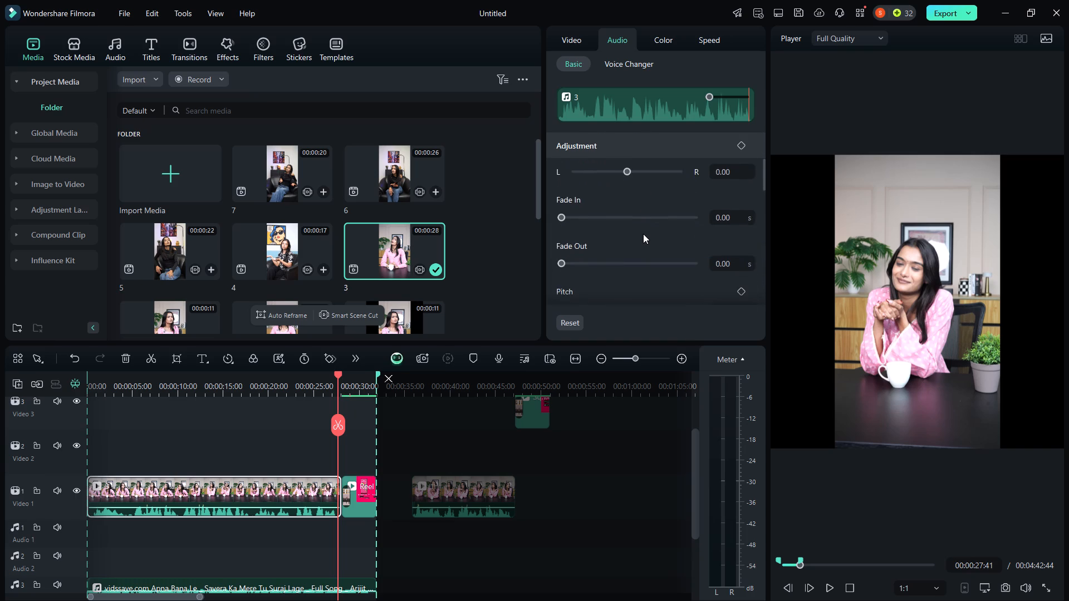
pyautogui.scroll(-1, 643, 234)
pyautogui.click(744, 217)
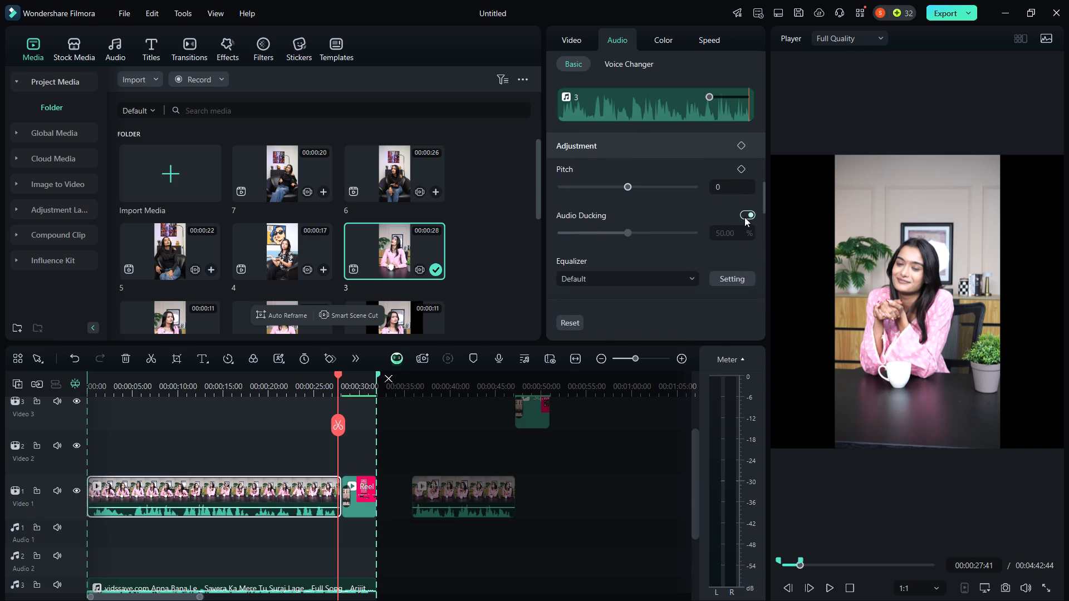
# Play interview clip 3 from about 6 seconds to check its audio against the background music.
pyautogui.click(145, 377)
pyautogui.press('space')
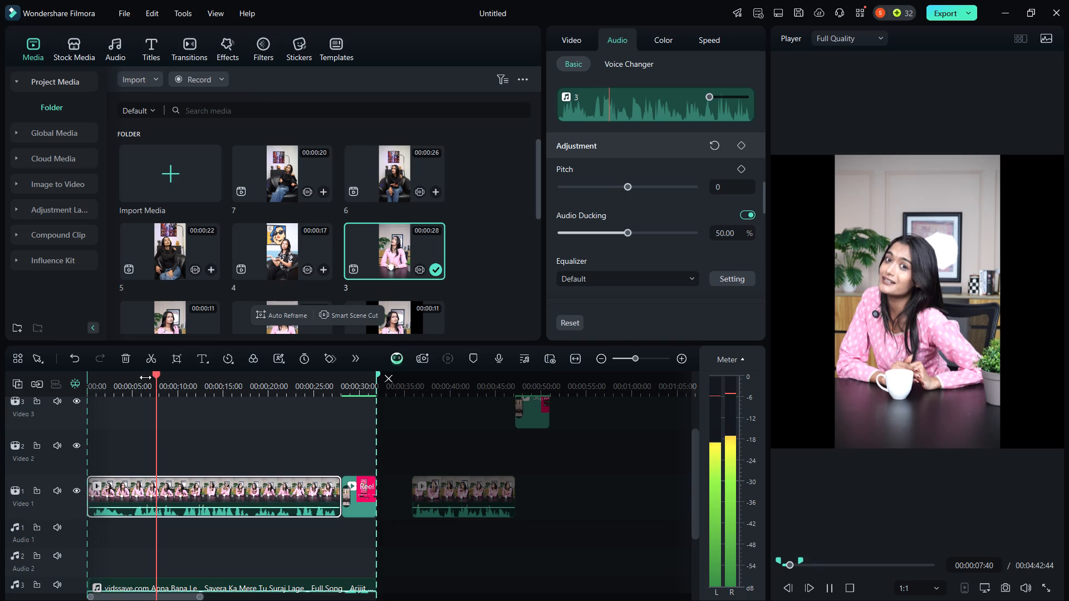
pyautogui.hscroll(1, 145, 377)
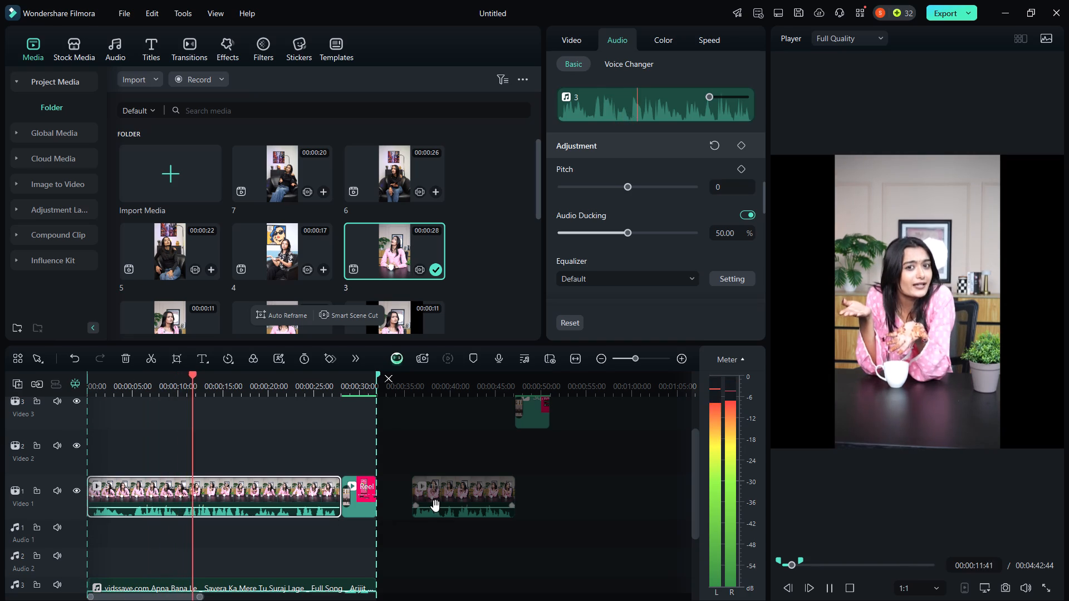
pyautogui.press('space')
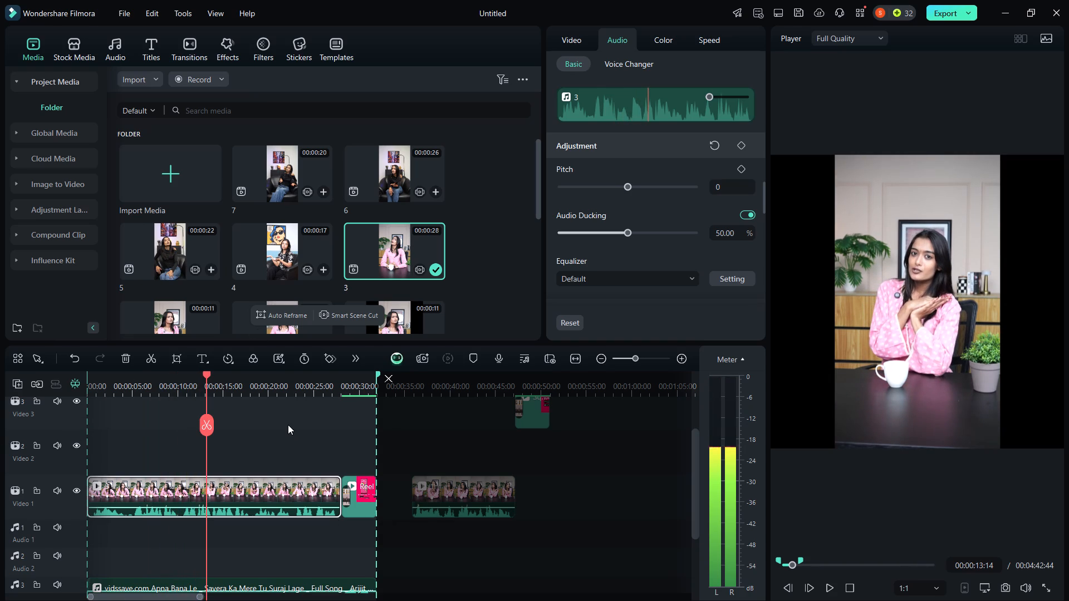
# Set the project aspect ratio to 9:16 (Portrait) at 1080x1920 and preview interview clip 3 in it.
pyautogui.click(121, 18)
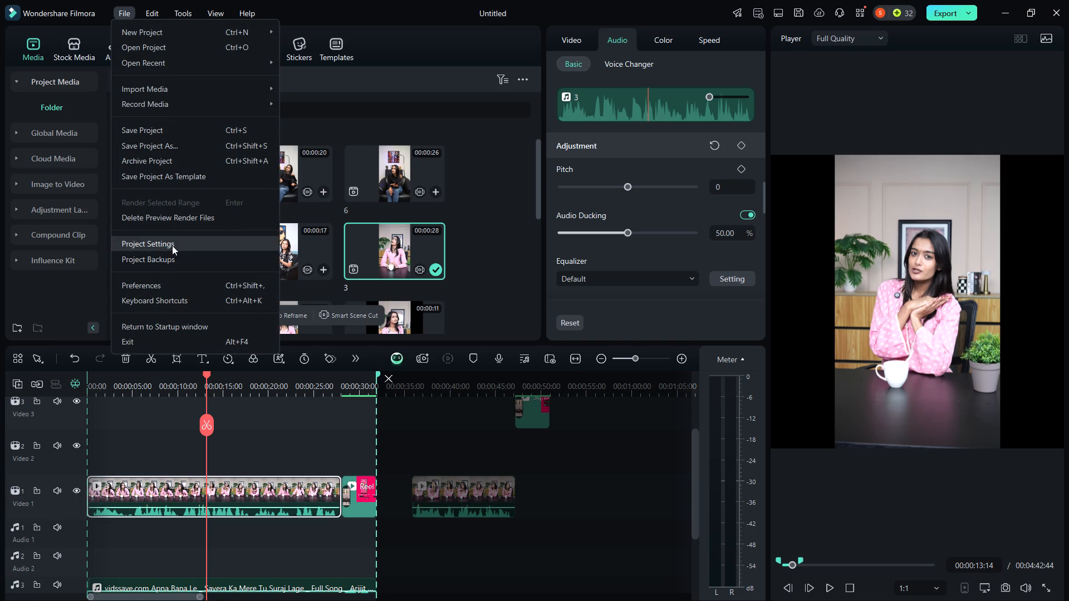
pyautogui.click(172, 245)
pyautogui.click(553, 206)
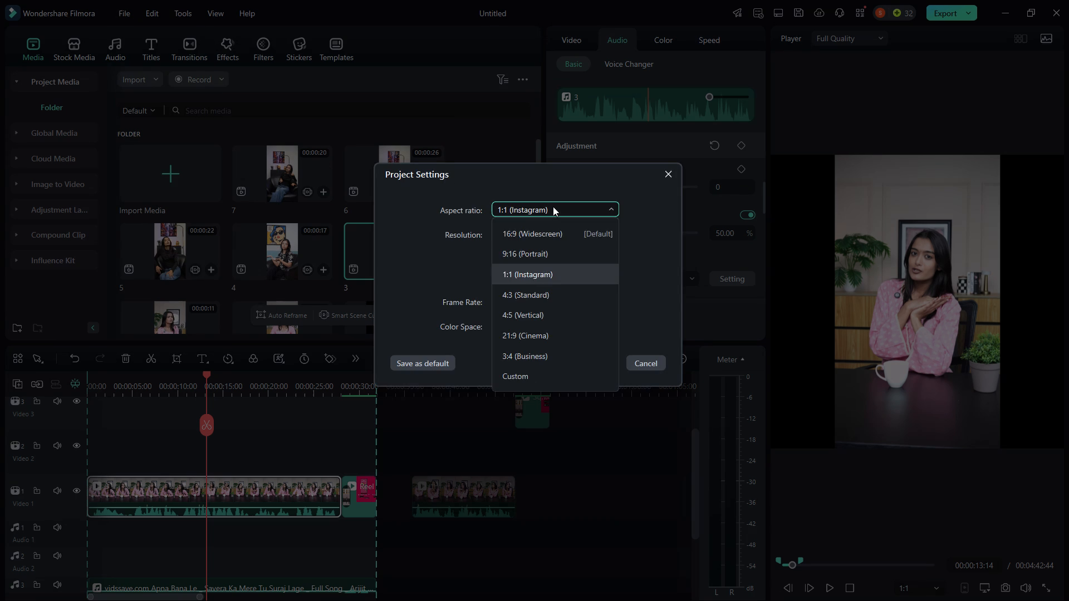
pyautogui.click(545, 254)
pyautogui.click(602, 363)
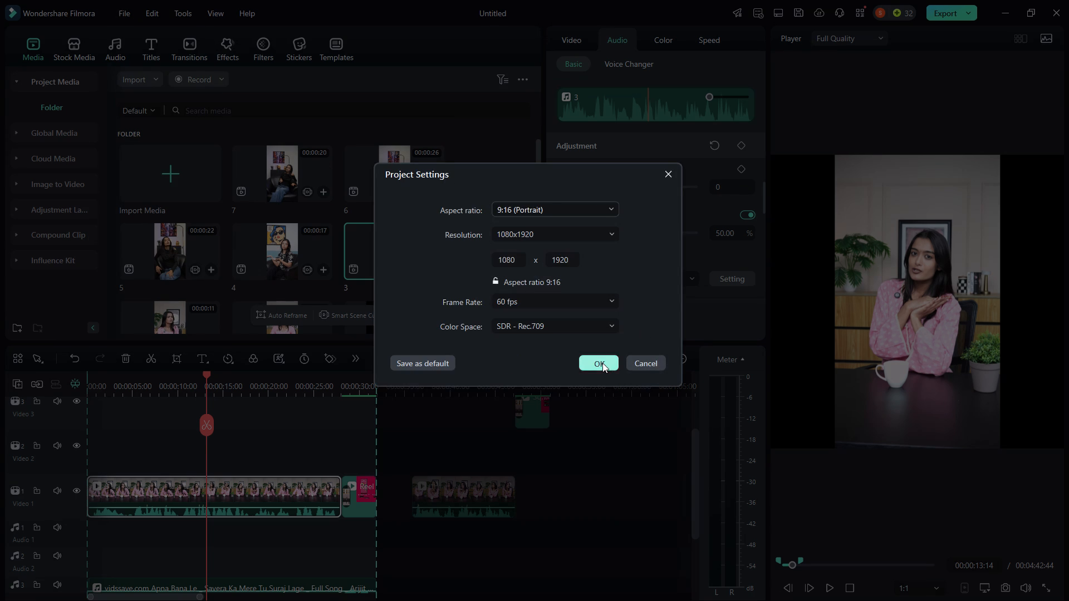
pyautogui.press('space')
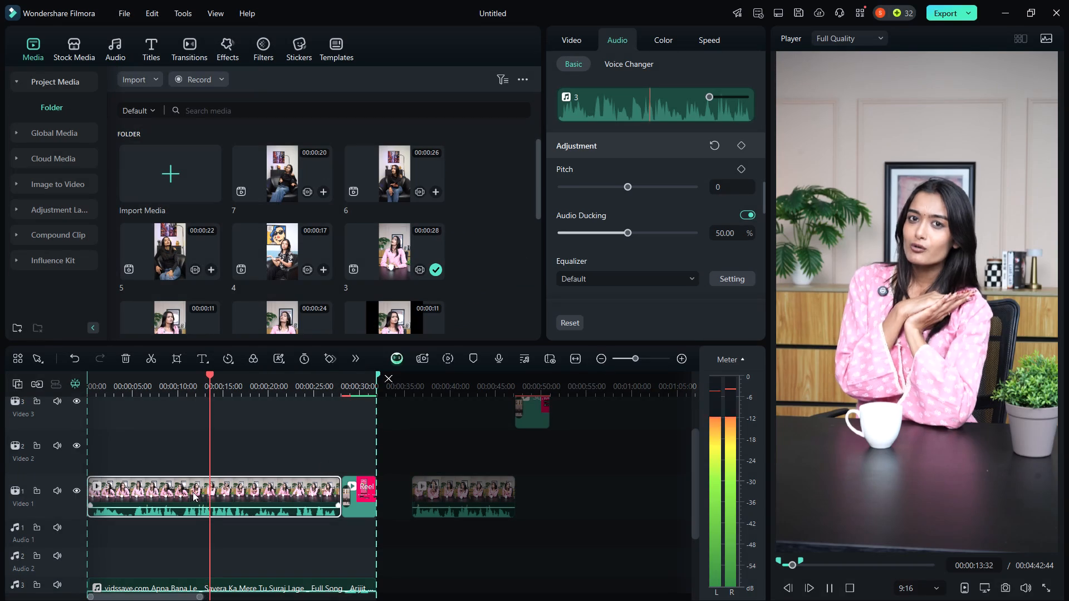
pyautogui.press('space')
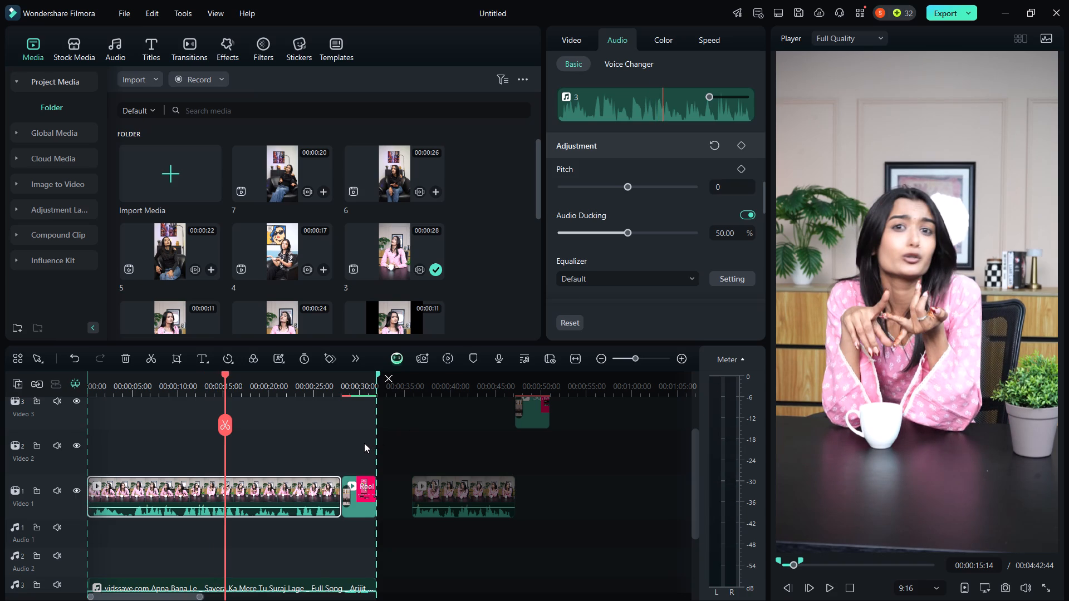
# Export the marked range as an MP4 named 3, at 1080 x 1920 and 60 fps with recommended quality.
pyautogui.click(940, 10)
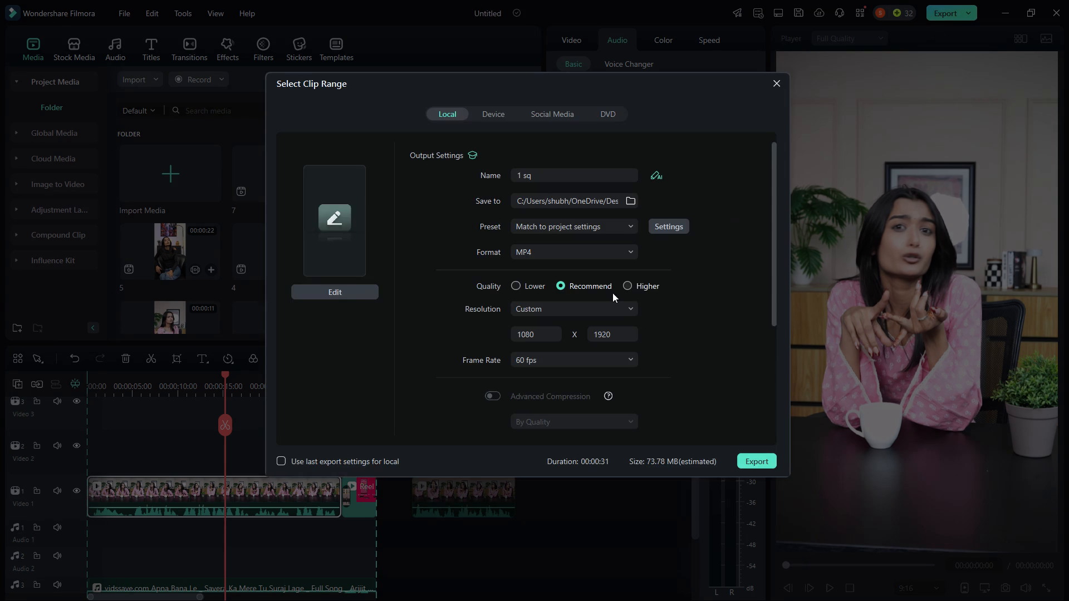
pyautogui.click(568, 180)
pyautogui.press('BackSpace')
pyautogui.press('BackSpace')
pyautogui.press('BackSpace')
pyautogui.press('BackSpace')
pyautogui.press('BackSpace')
pyautogui.press('BackSpace')
pyautogui.press('BackSpace')
pyautogui.press('BackSpace')
pyautogui.press('BackSpace')
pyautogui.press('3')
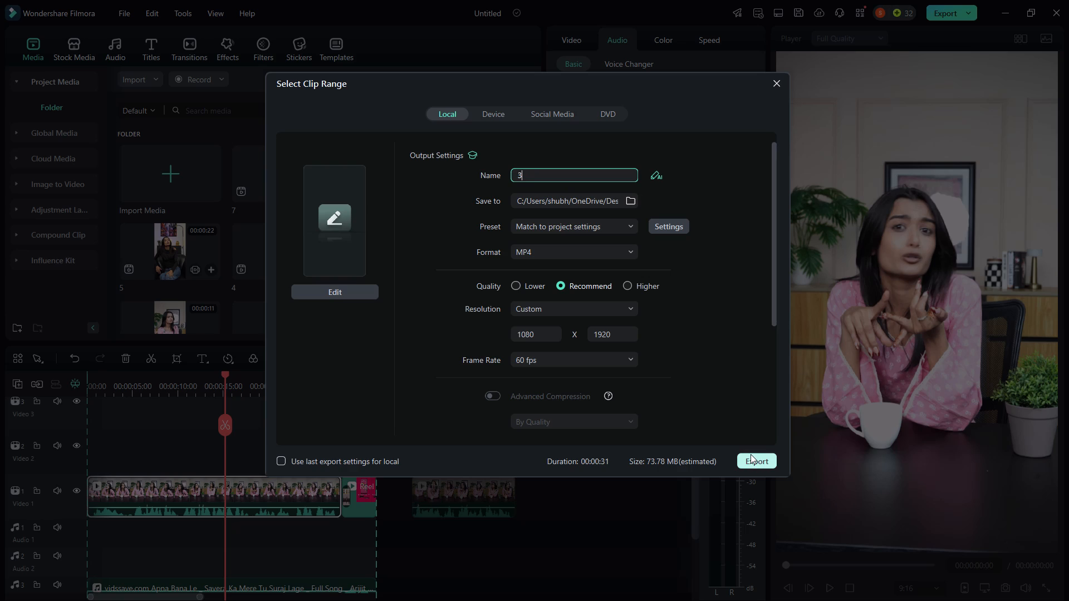
pyautogui.click(752, 461)
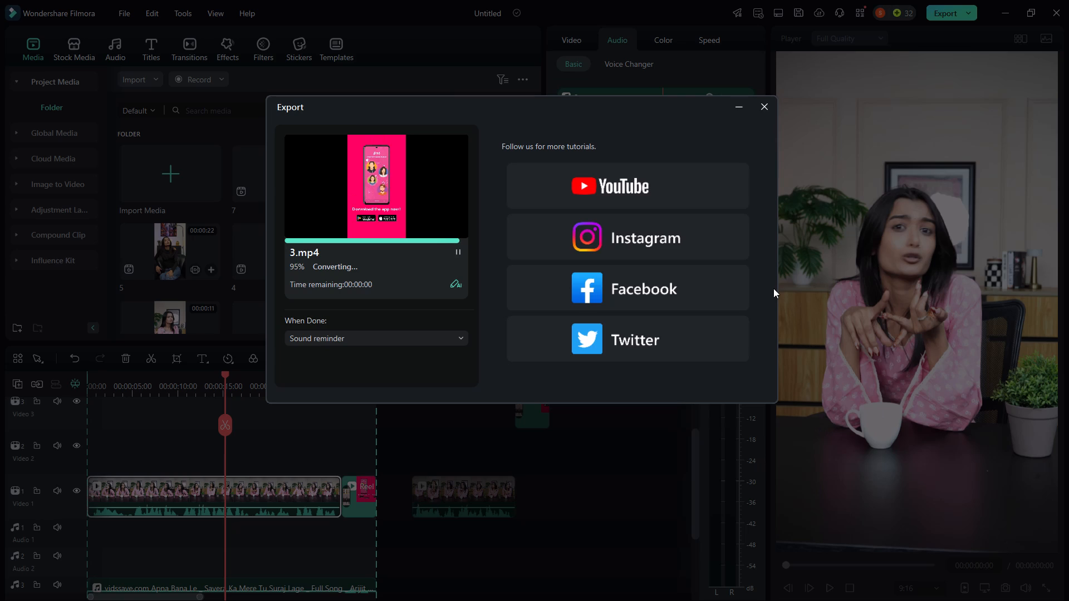
# Close the finished export and move the Reel card from behind clip 3 to after the leftover interview clip on Video 1.
pyautogui.click(763, 109)
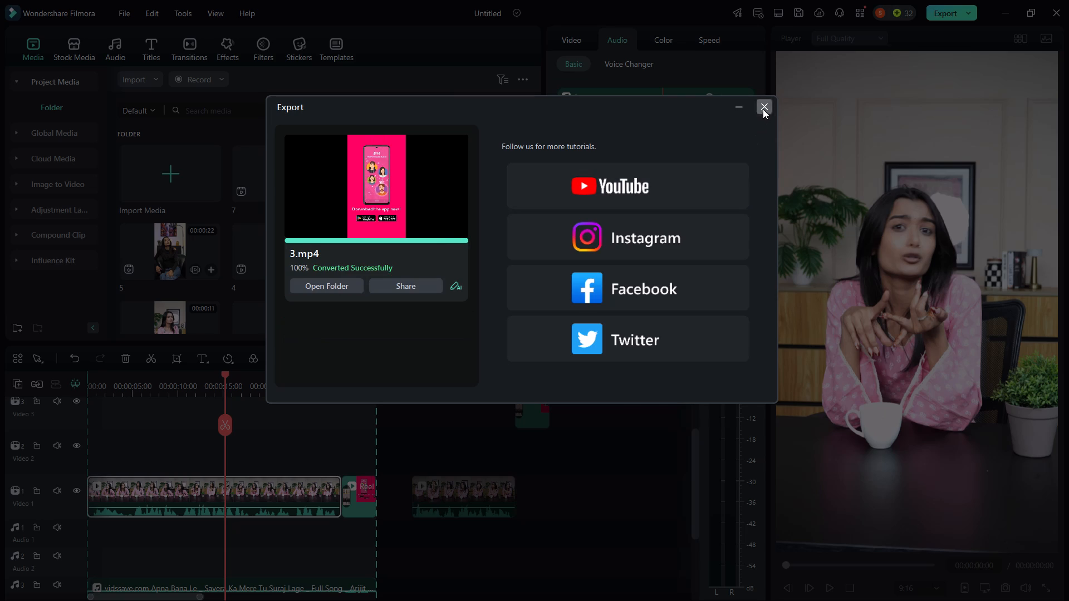
pyautogui.moveTo(357, 498); pyautogui.dragTo(572, 482)
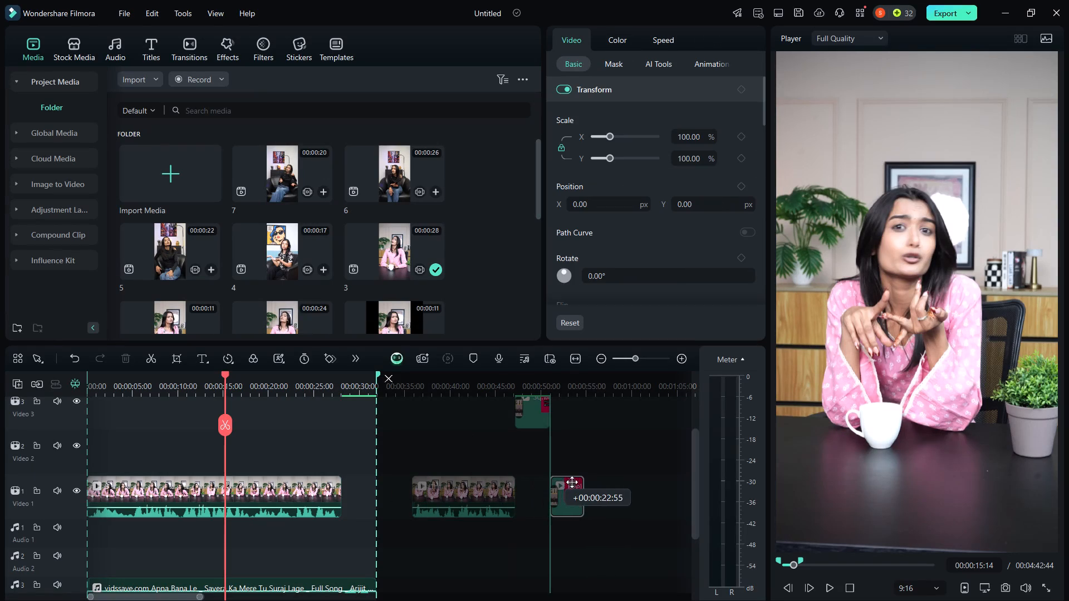
# Move the square end card from Video 3 to directly after interview clip 3 on Video 1.
pyautogui.moveTo(572, 482); pyautogui.dragTo(575, 482)
pyautogui.moveTo(538, 411); pyautogui.dragTo(375, 506)
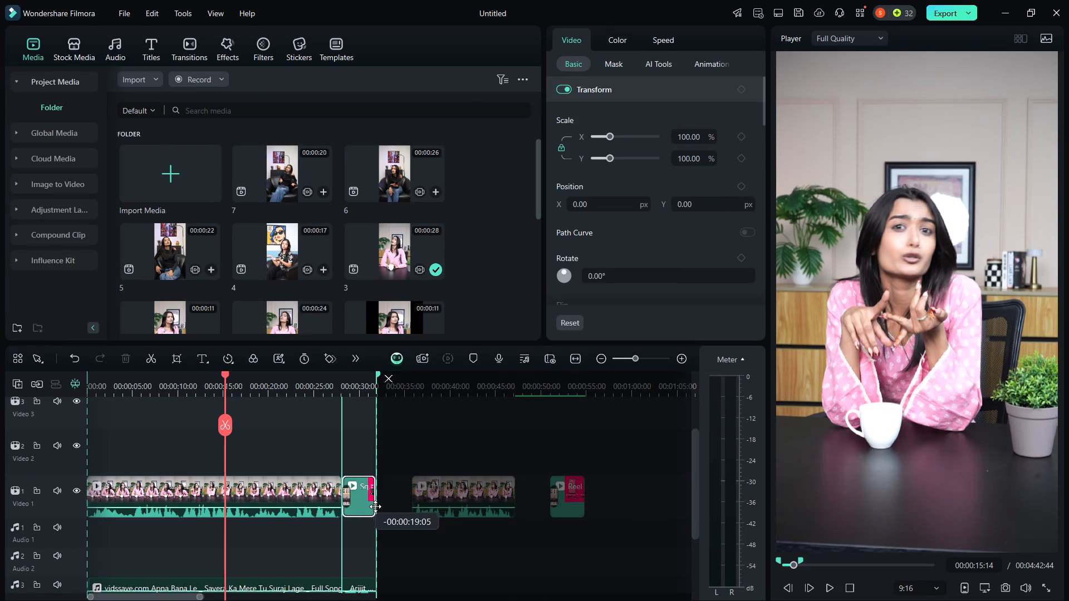
pyautogui.moveTo(375, 506); pyautogui.dragTo(374, 506)
# Change the project's aspect ratio to 1:1 (Instagram) at 1080x1080.
pyautogui.click(291, 495)
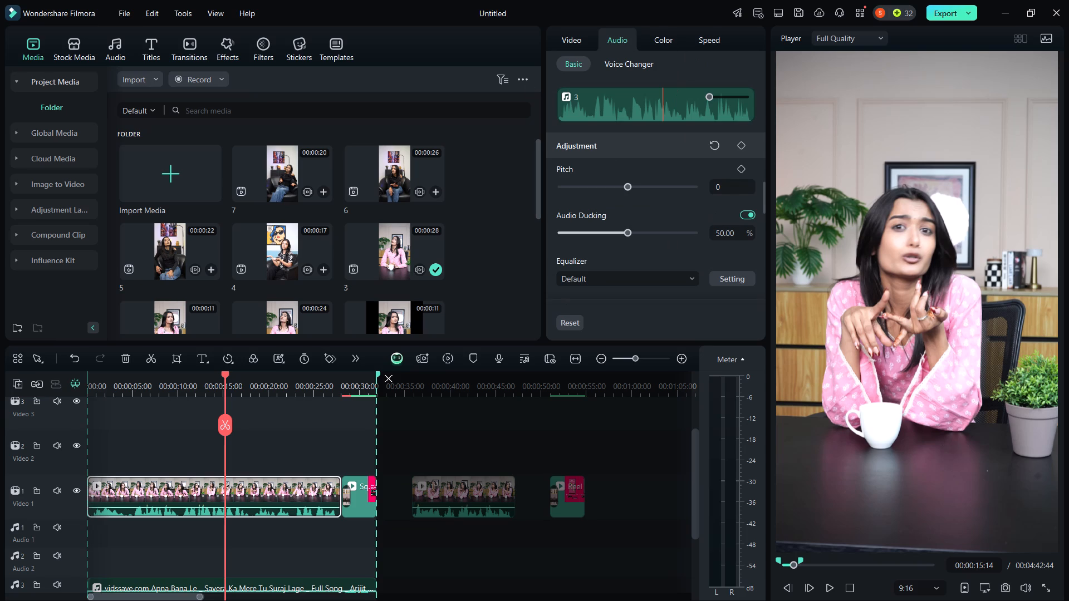
pyautogui.click(121, 21)
pyautogui.click(121, 9)
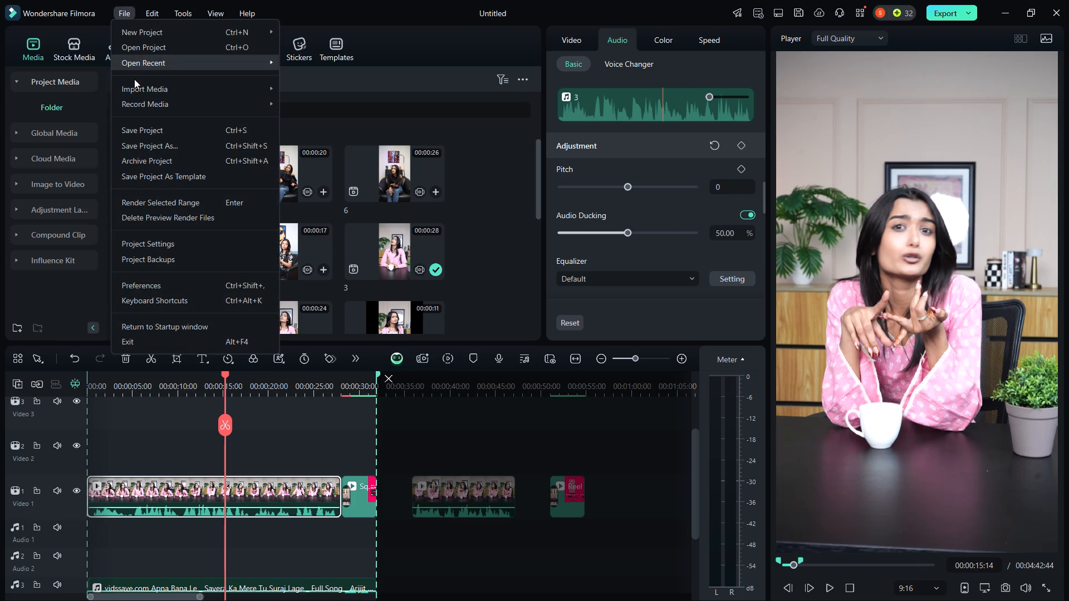
pyautogui.click(169, 245)
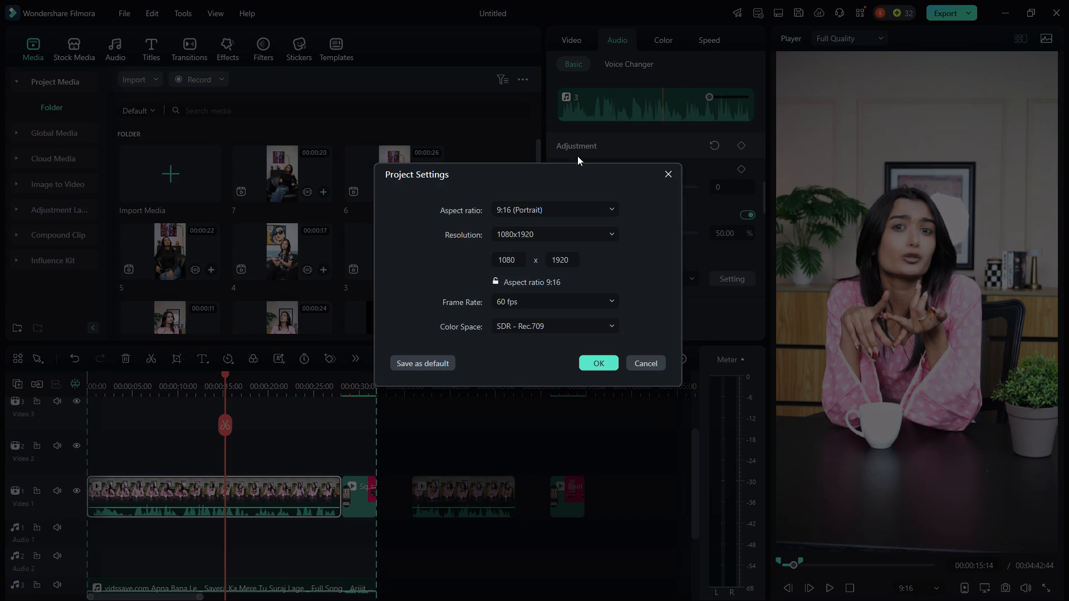
pyautogui.click(541, 214)
pyautogui.click(519, 273)
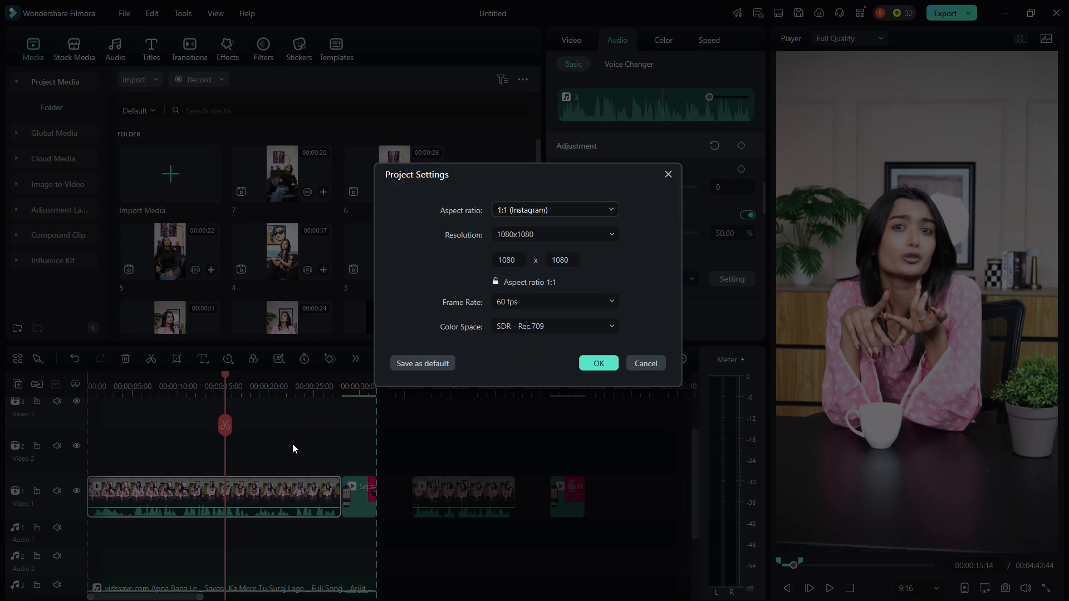
pyautogui.click(596, 362)
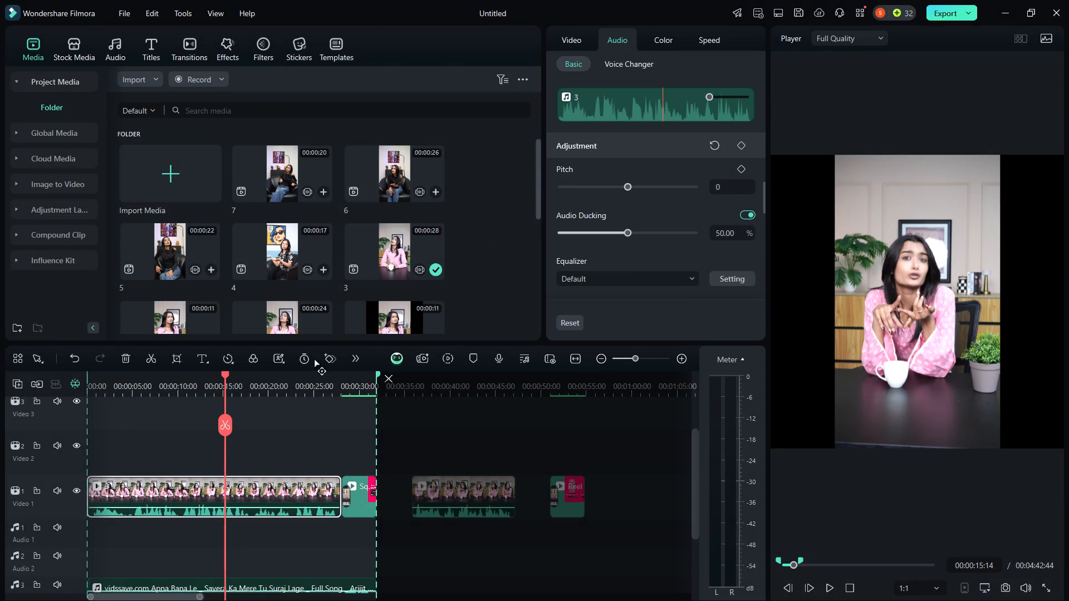
# Scale interview clip 3 to 177% so it fills the square frame.
pyautogui.click(905, 333)
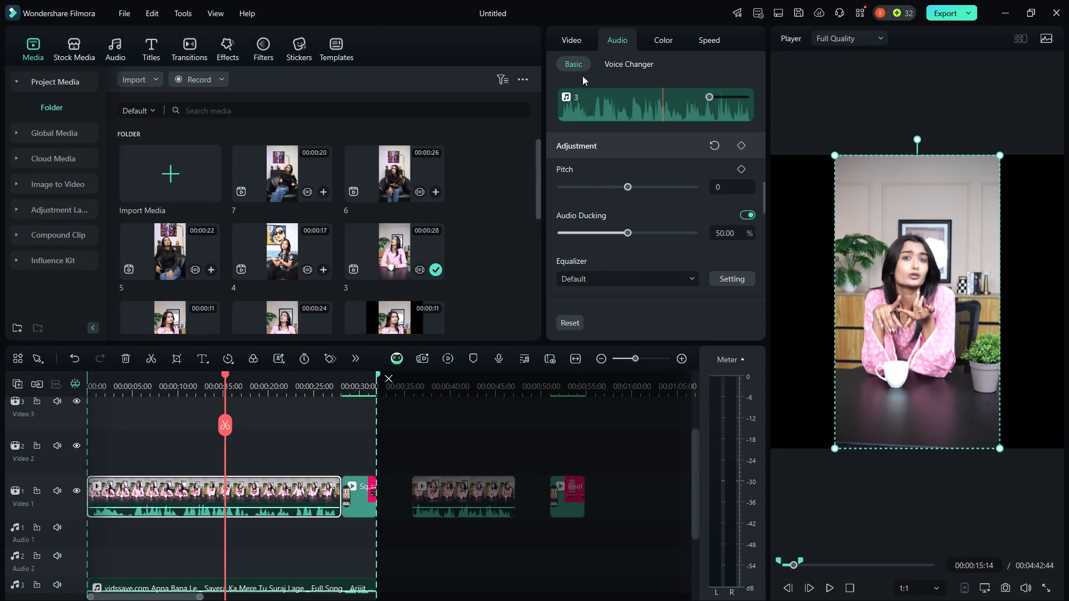
pyautogui.click(566, 40)
pyautogui.click(693, 138)
pyautogui.click(693, 138)
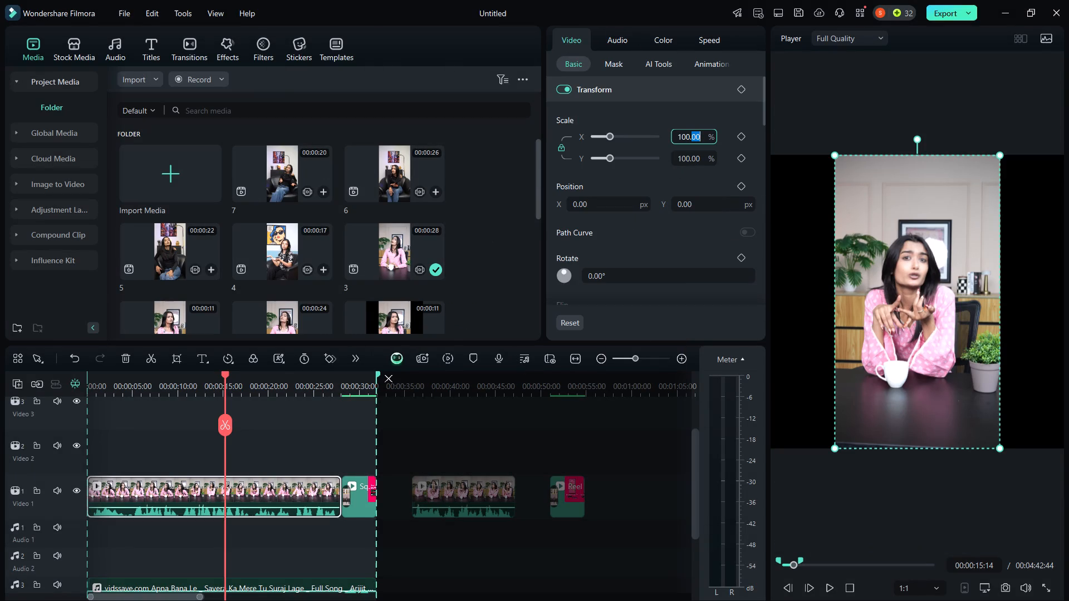
pyautogui.hotkey('ctrl', 'a')
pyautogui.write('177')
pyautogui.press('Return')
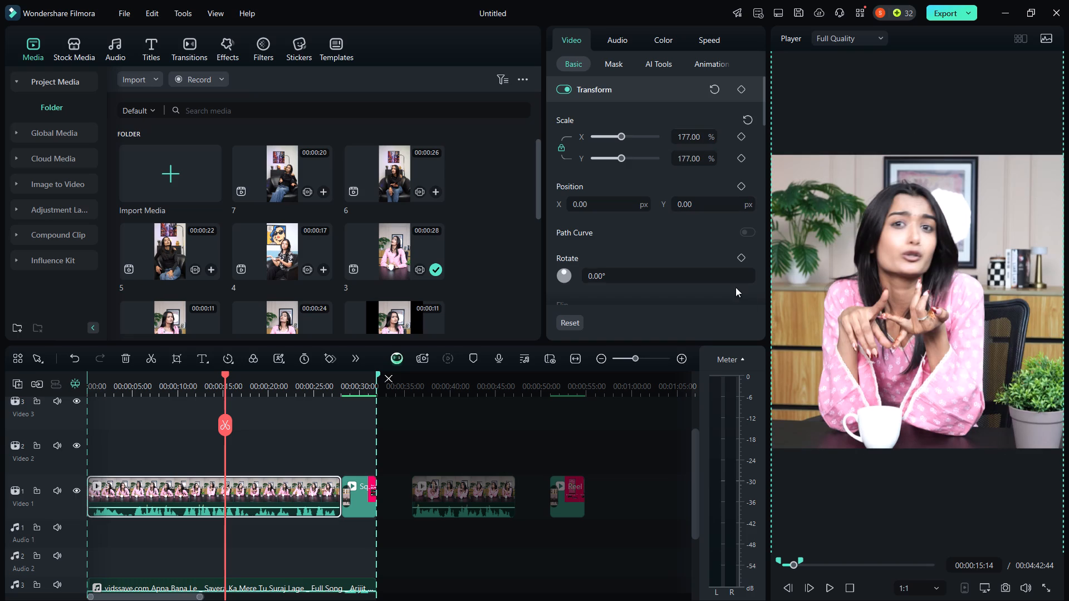
# Shift interview clip 3 vertically to a Y position of -162 px to reframe the speaker.
pyautogui.moveTo(706, 209); pyautogui.dragTo(712, 206)
pyautogui.click(690, 257)
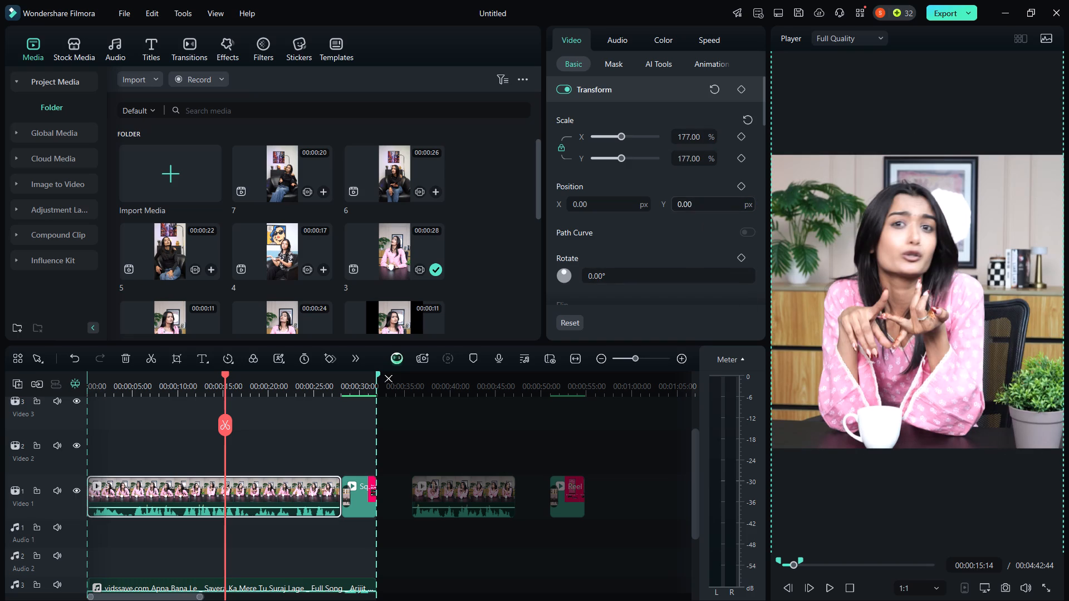
pyautogui.click(679, 229)
pyautogui.click(684, 201)
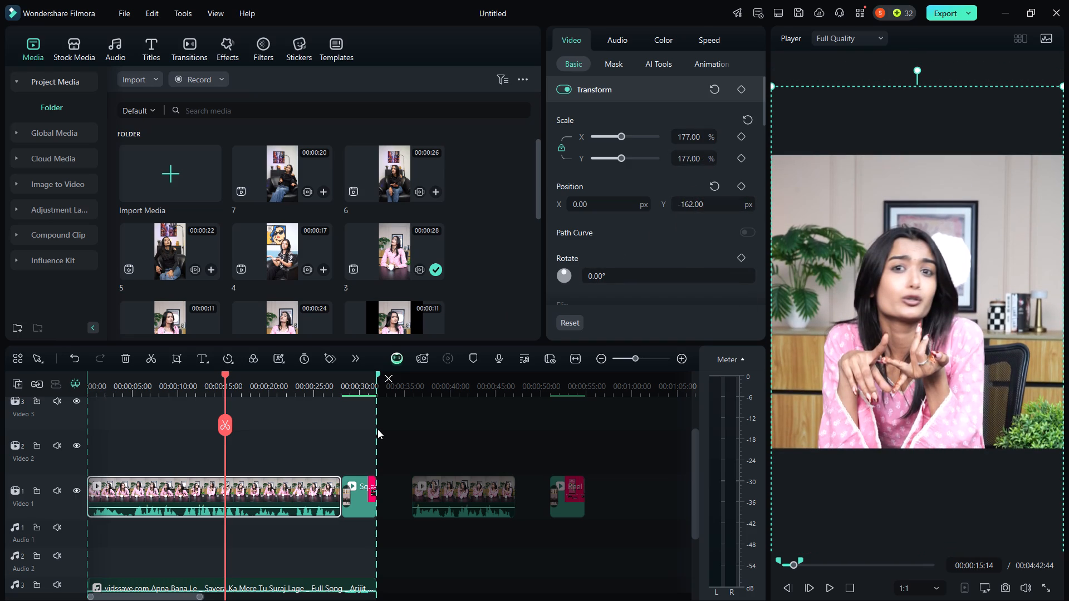
# Check the square framing of clip 3 and its Square end card along the timeline, and play the opening from the start.
pyautogui.moveTo(222, 375); pyautogui.dragTo(162, 403)
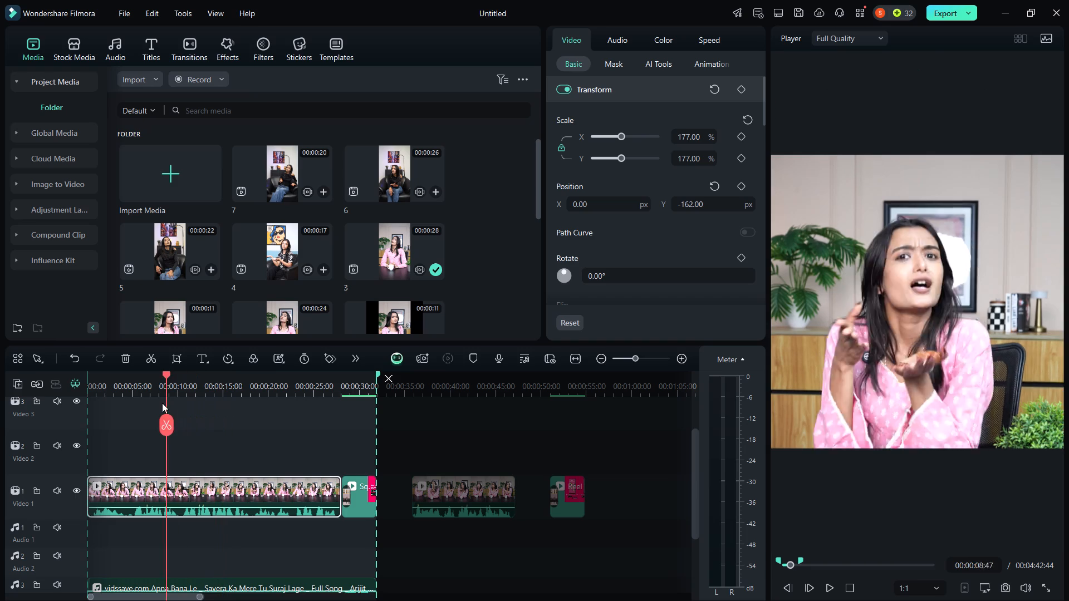
pyautogui.moveTo(162, 403); pyautogui.dragTo(253, 433)
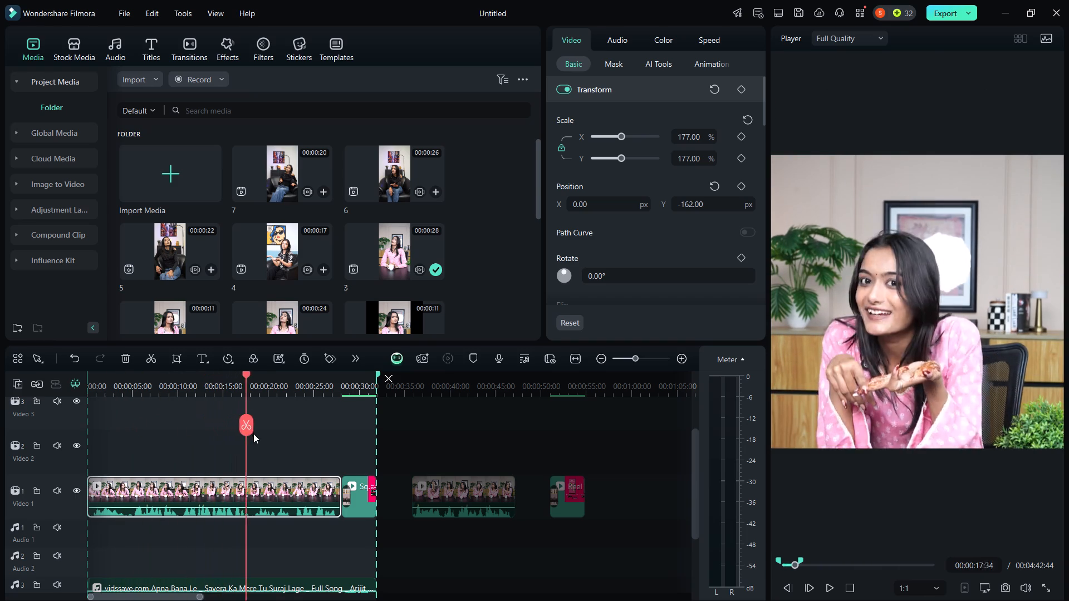
pyautogui.moveTo(253, 433); pyautogui.dragTo(354, 447)
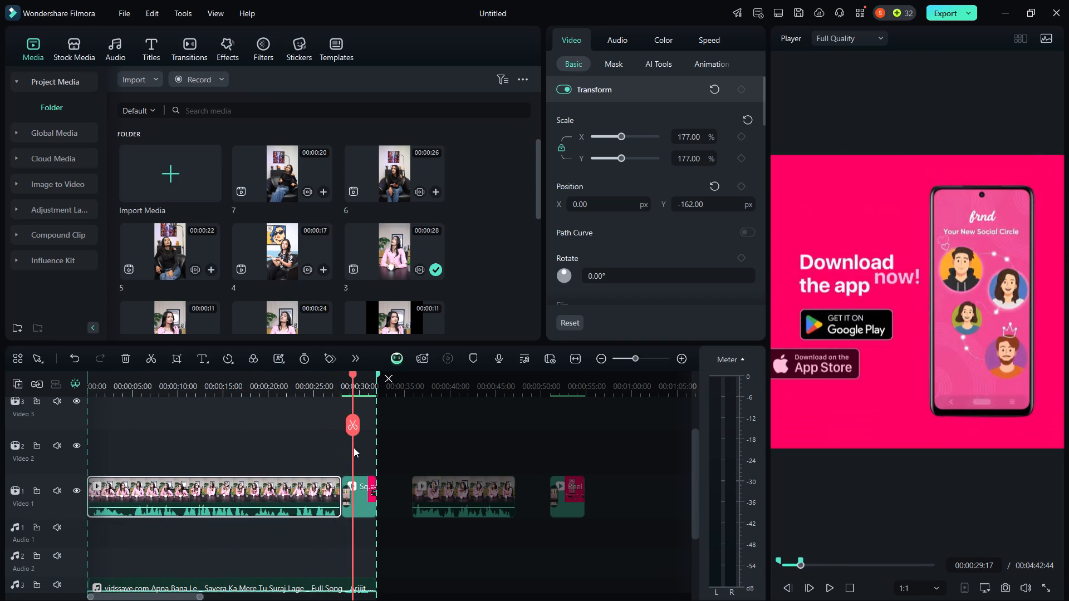
pyautogui.moveTo(354, 447); pyautogui.dragTo(143, 497)
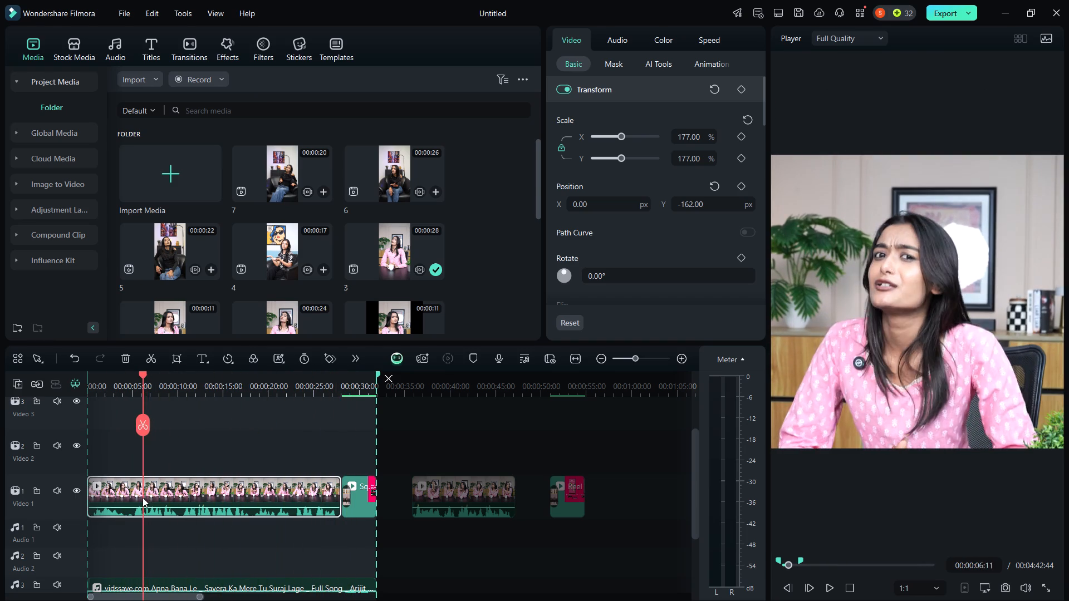
pyautogui.moveTo(143, 497); pyautogui.dragTo(242, 505)
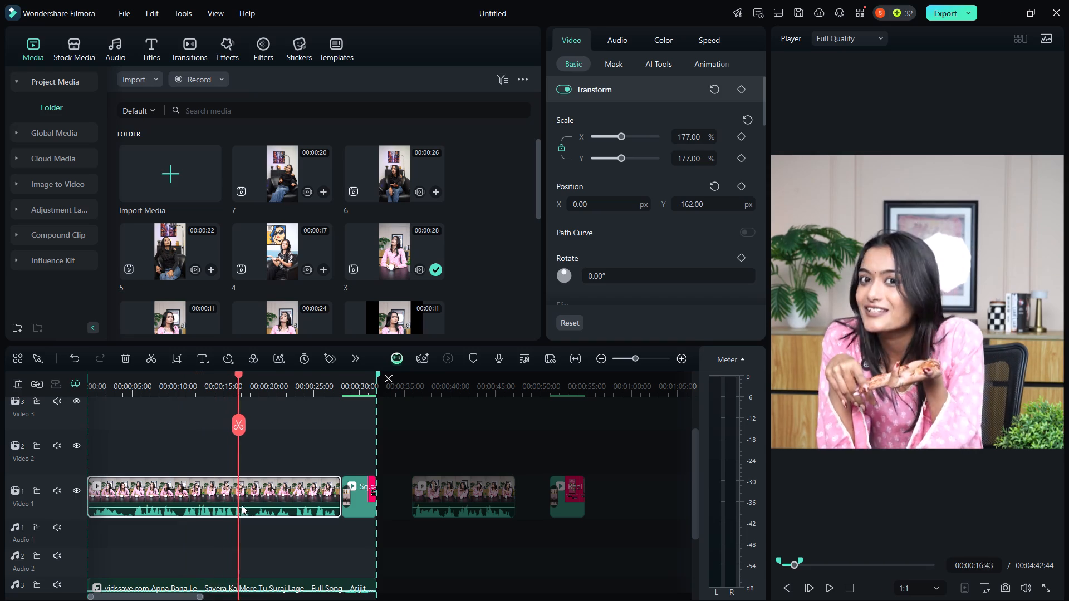
pyautogui.moveTo(242, 505); pyautogui.dragTo(306, 519)
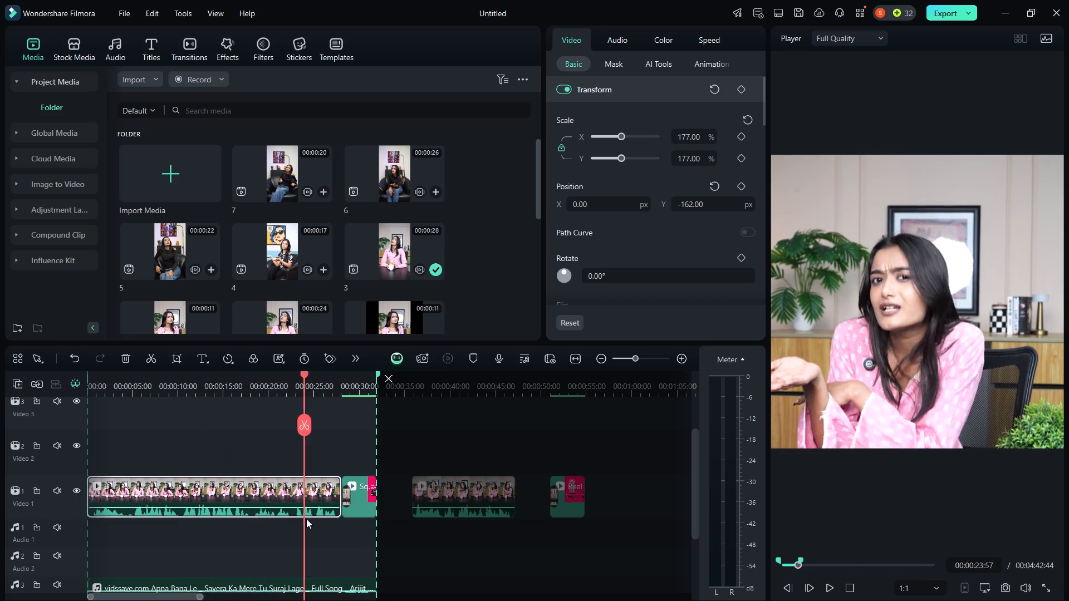
pyautogui.moveTo(306, 519); pyautogui.dragTo(68, 545)
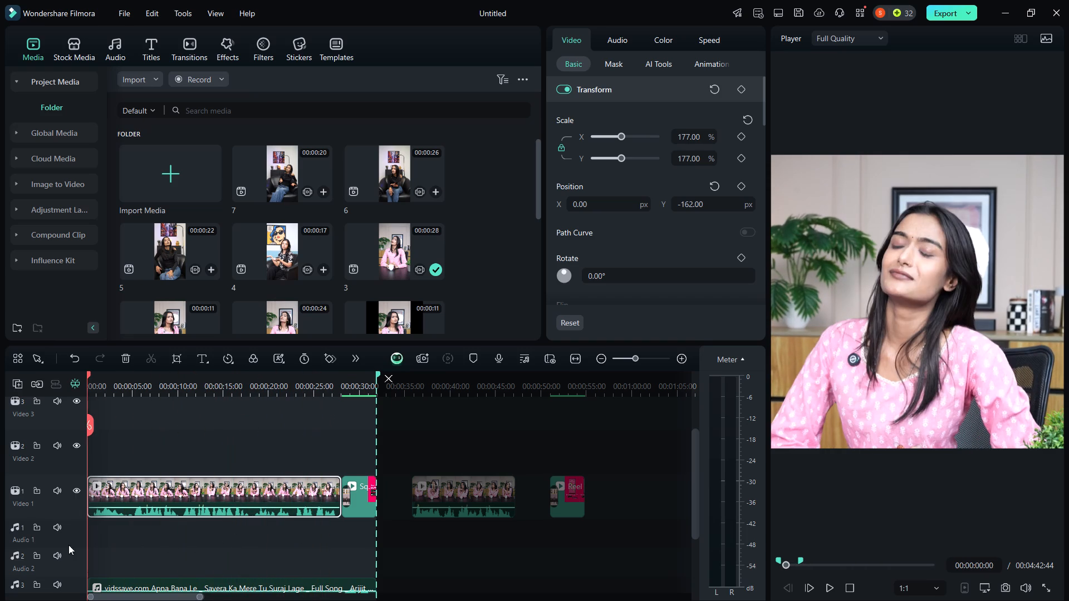
pyautogui.moveTo(68, 545); pyautogui.dragTo(63, 548)
pyautogui.press('space')
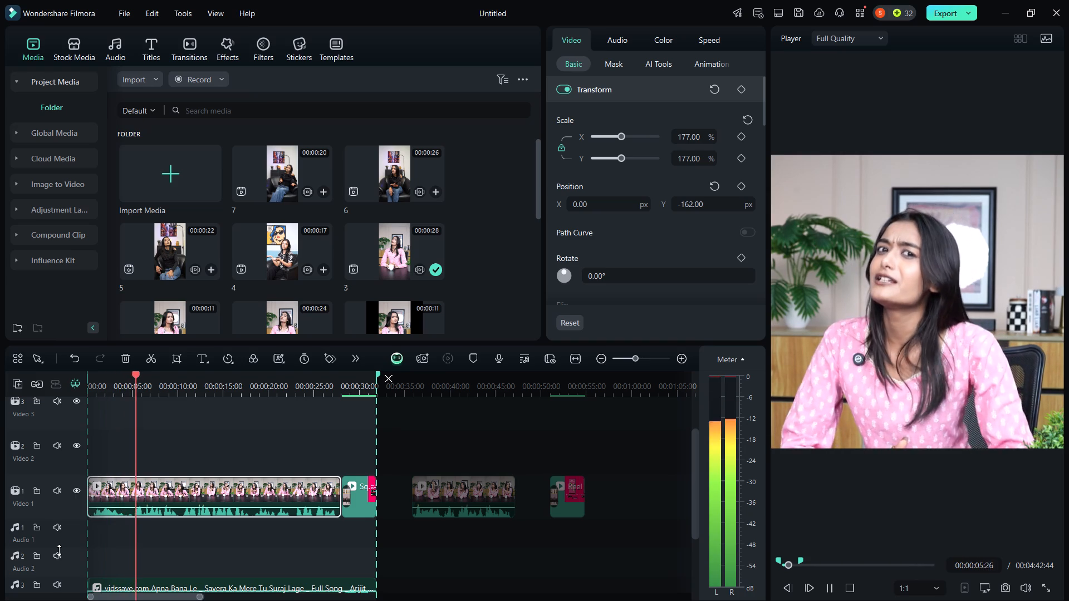
pyautogui.press('space')
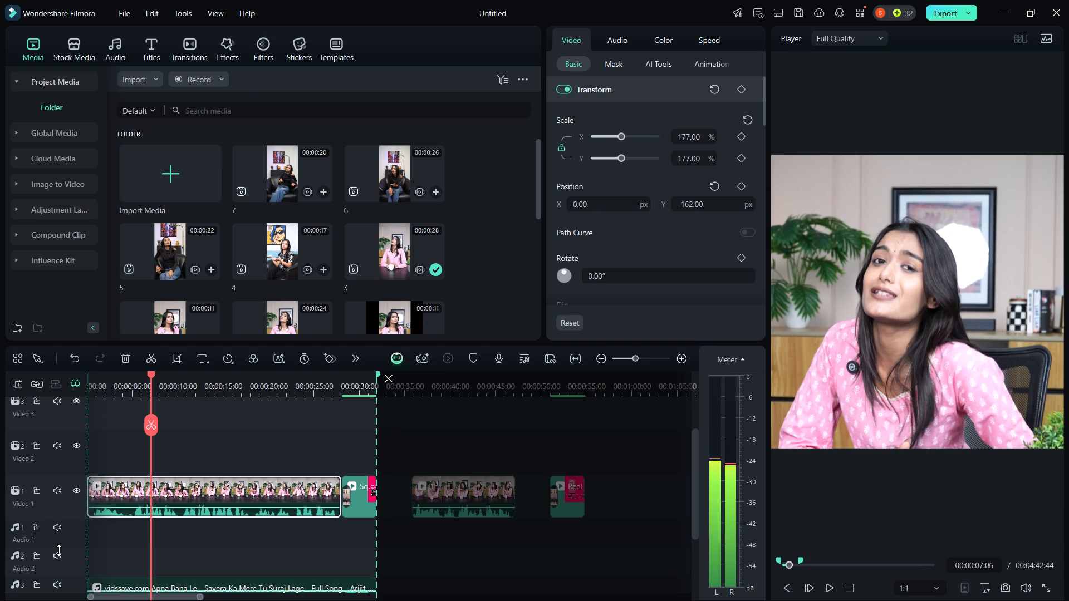
# Turn on Normal Denoise in the basic audio settings of interview clip 3.
pyautogui.click(619, 42)
pyautogui.scroll(-6, 642, 252)
pyautogui.scroll(1, 642, 252)
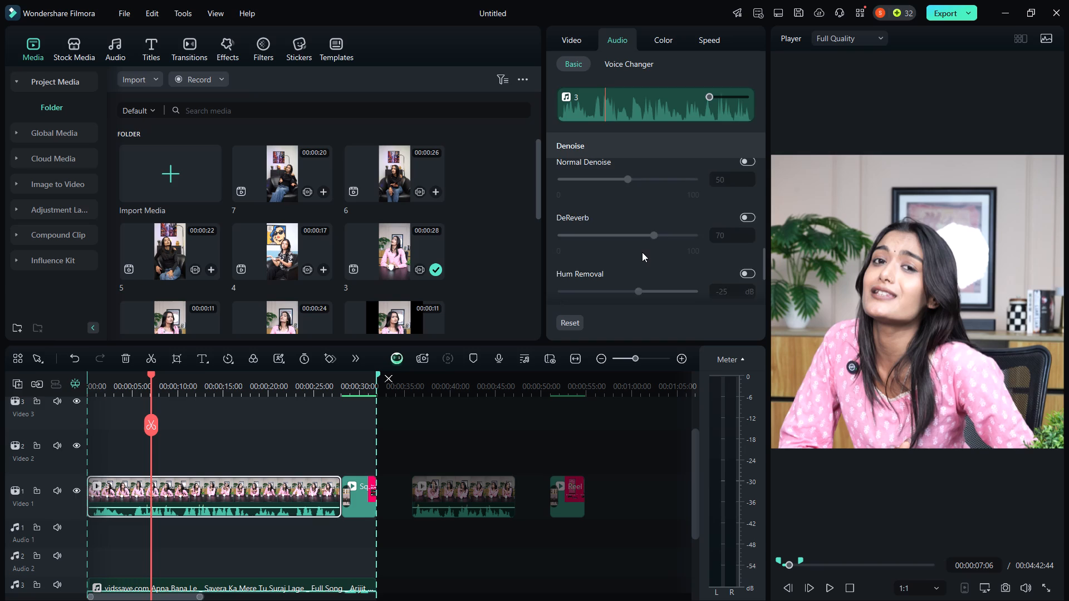
pyautogui.scroll(1, 642, 252)
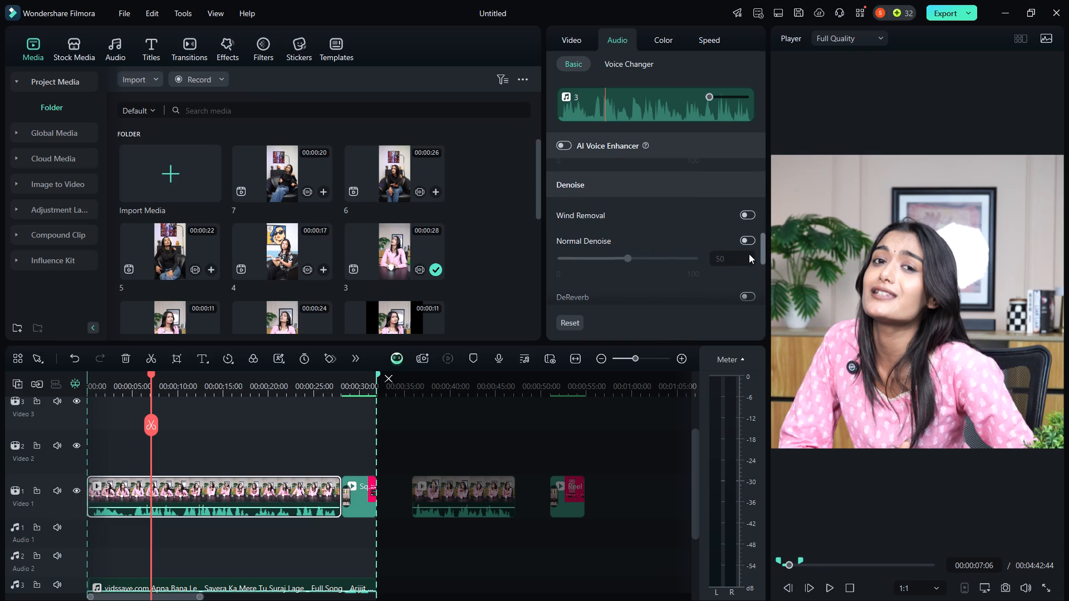
pyautogui.click(749, 252)
pyautogui.click(748, 242)
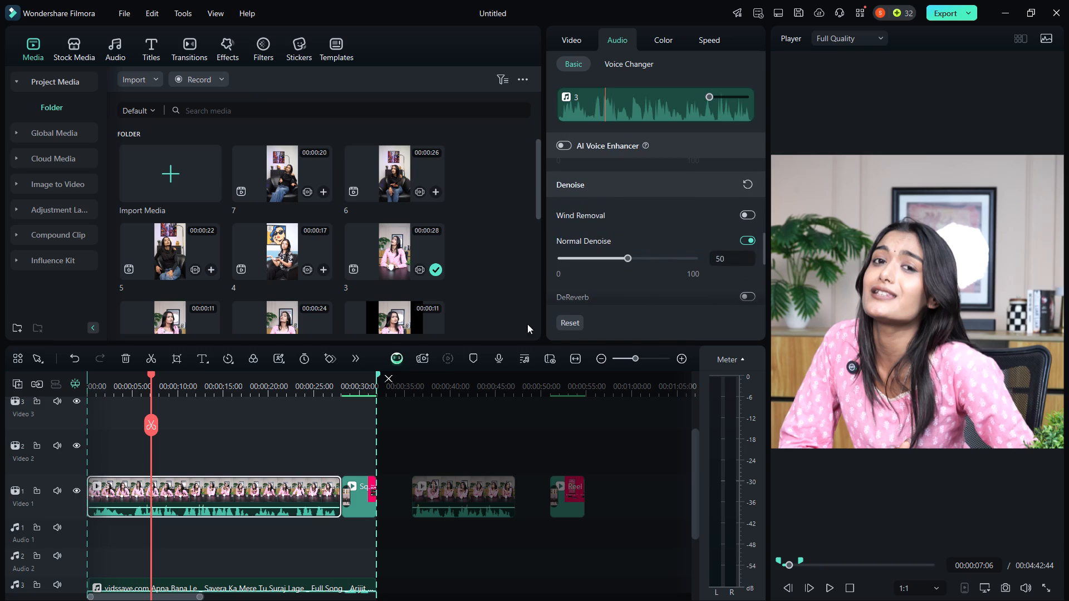
# Play clip 3 into the Square end card to hear the denoised audio, and look through its remaining audio settings.
pyautogui.press('space')
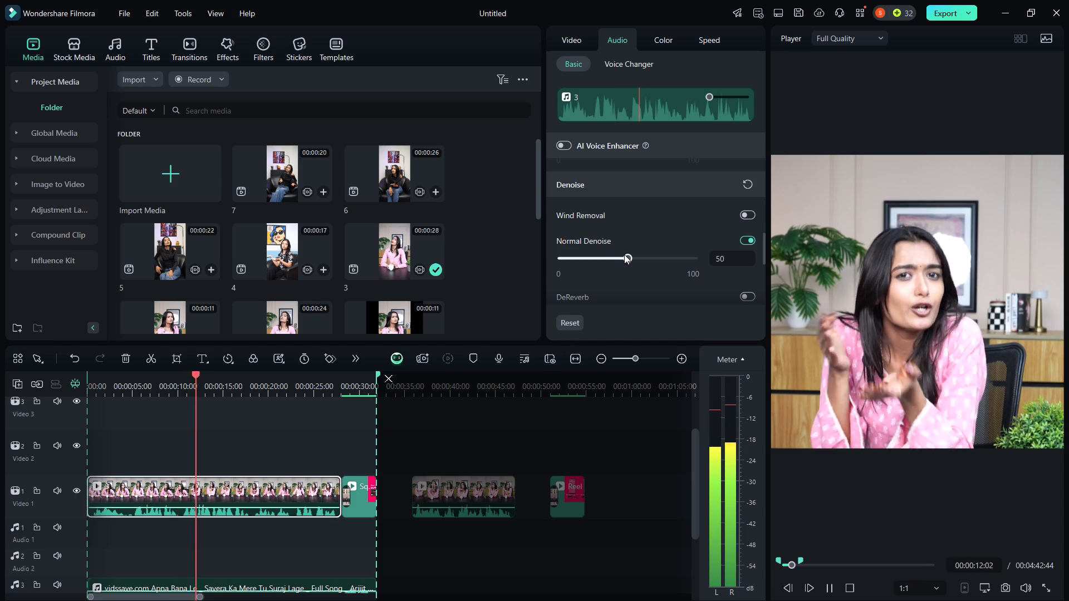
pyautogui.scroll(-1, 638, 269)
pyautogui.scroll(1, 638, 269)
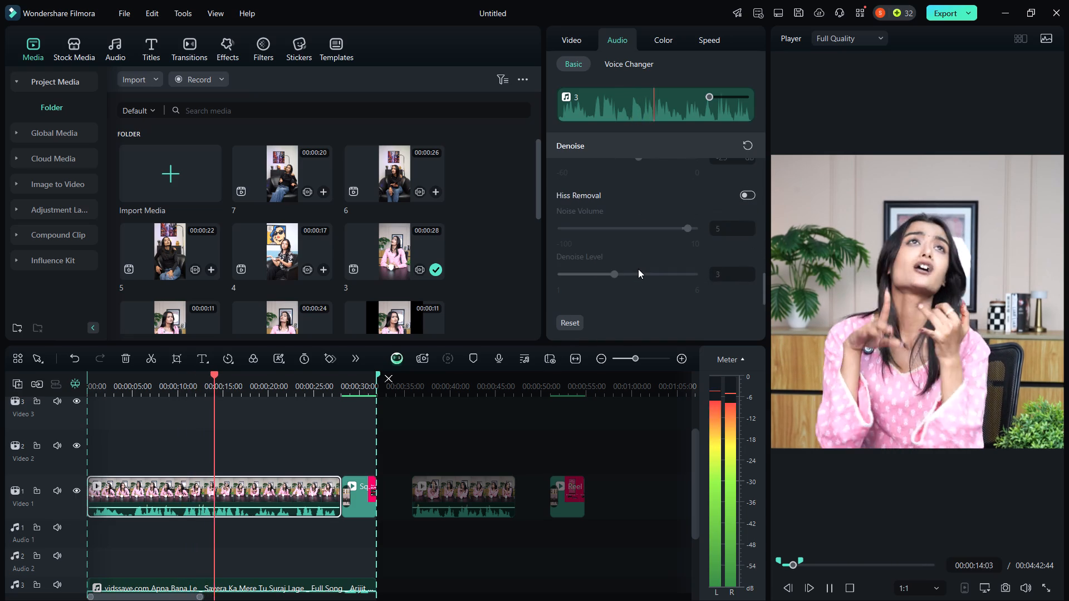
pyautogui.scroll(3, 638, 269)
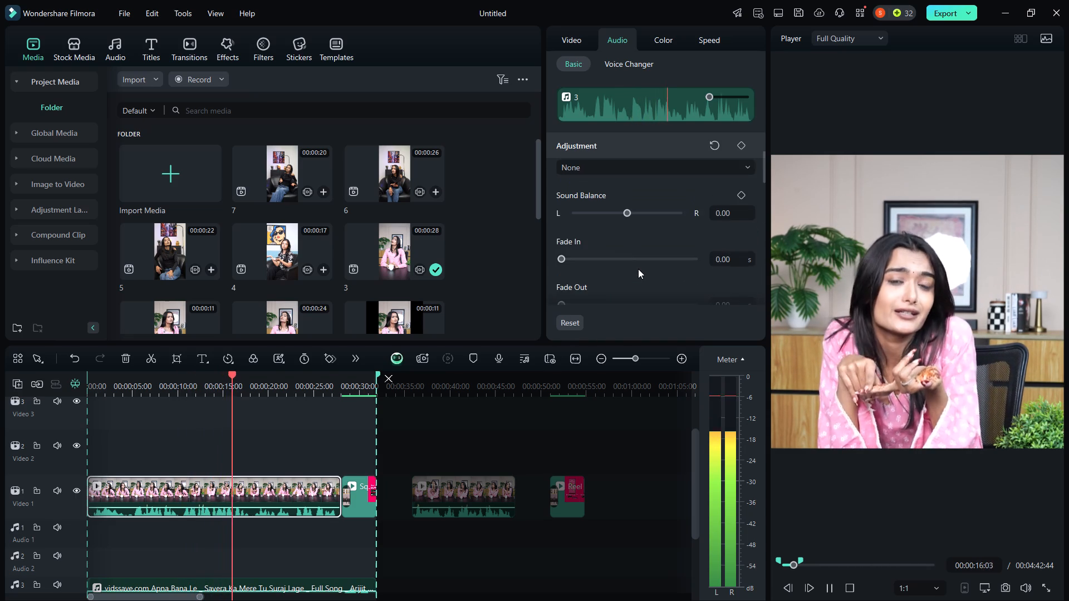
pyautogui.scroll(2, 638, 269)
pyautogui.scroll(-3, 638, 269)
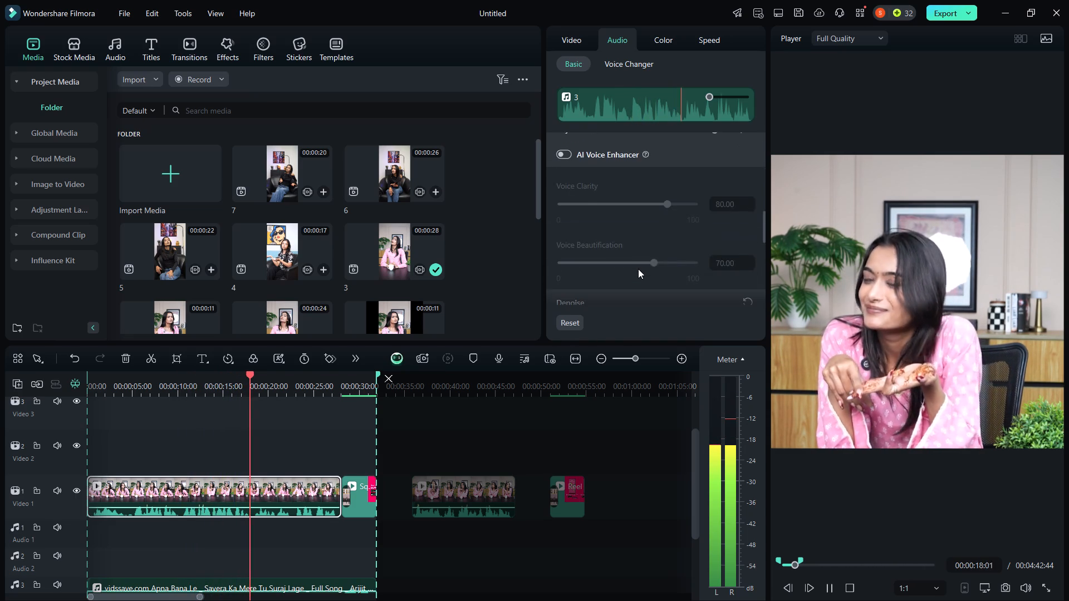
pyautogui.scroll(-3, 638, 269)
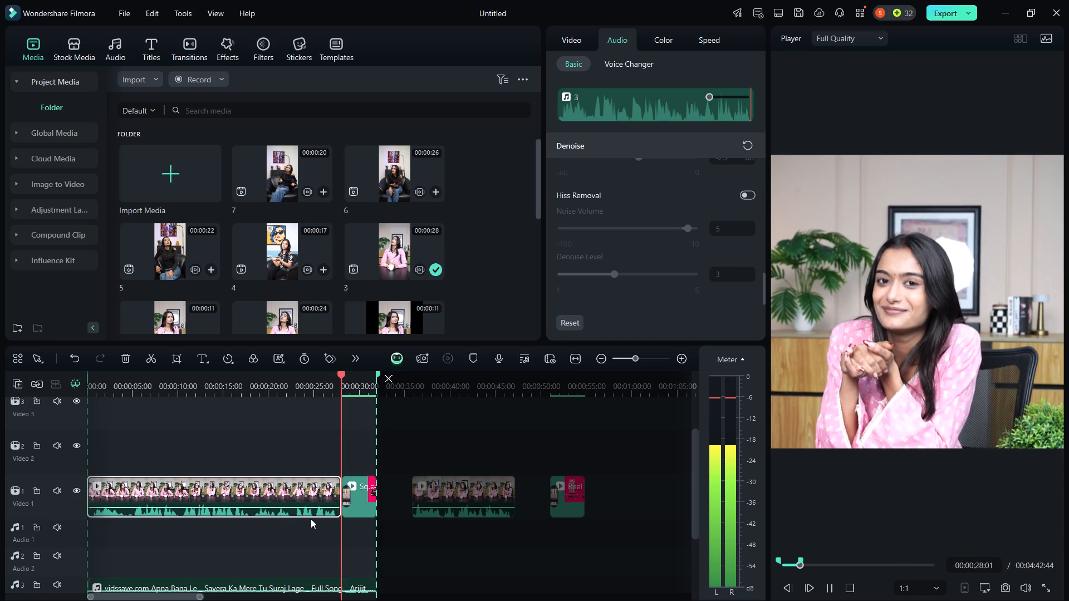
pyautogui.press('space')
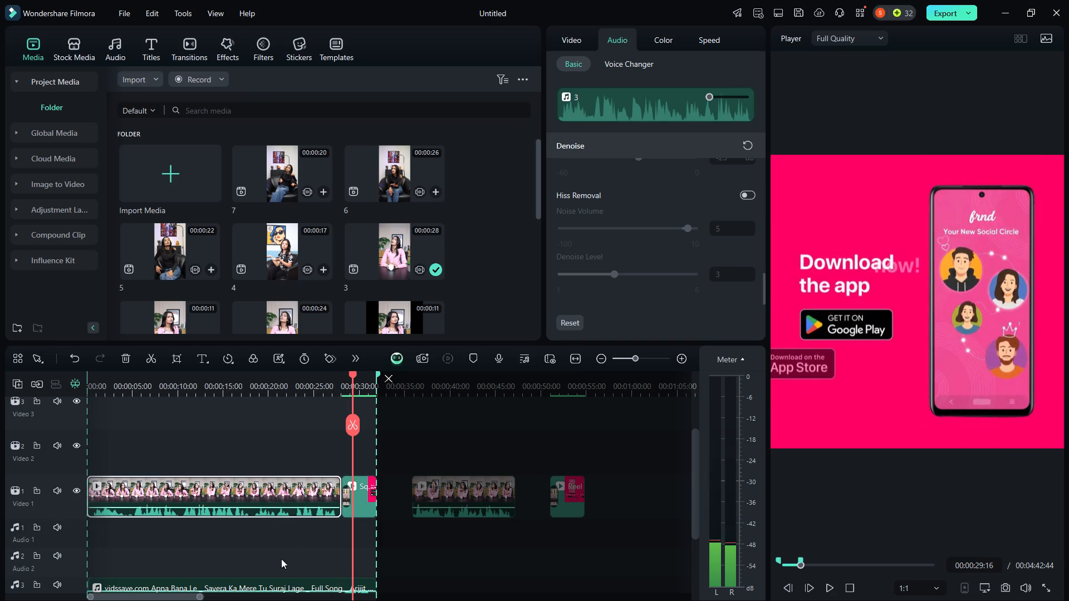
# Set the Apna Bana Le music clip's volume to -12.07 dB and play from about 11 seconds to check the mix.
pyautogui.click(274, 583)
pyautogui.scroll(3, 617, 144)
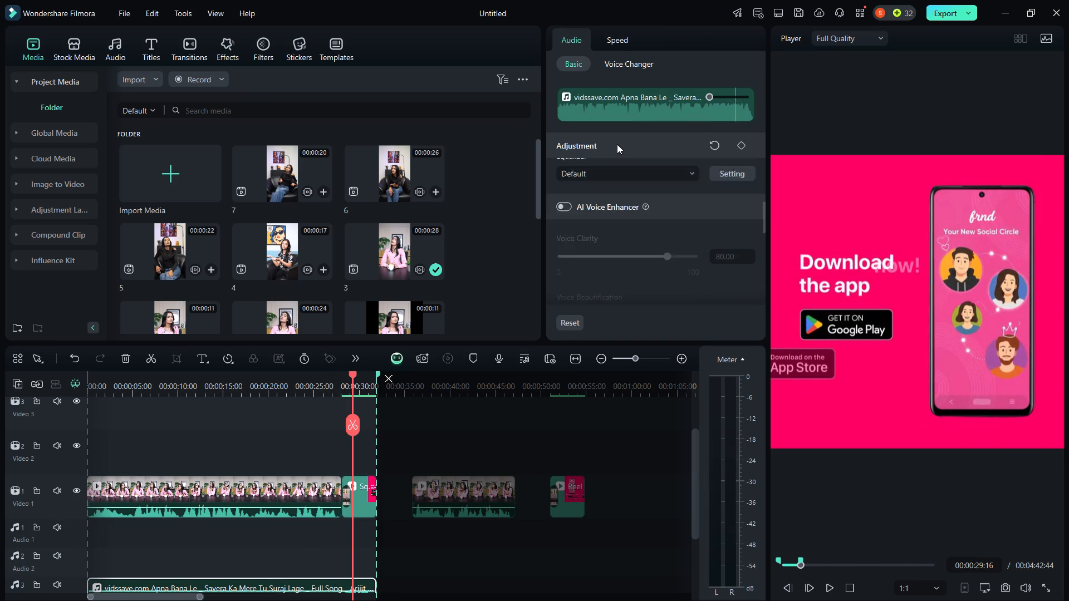
pyautogui.scroll(2, 617, 144)
pyautogui.click(661, 219)
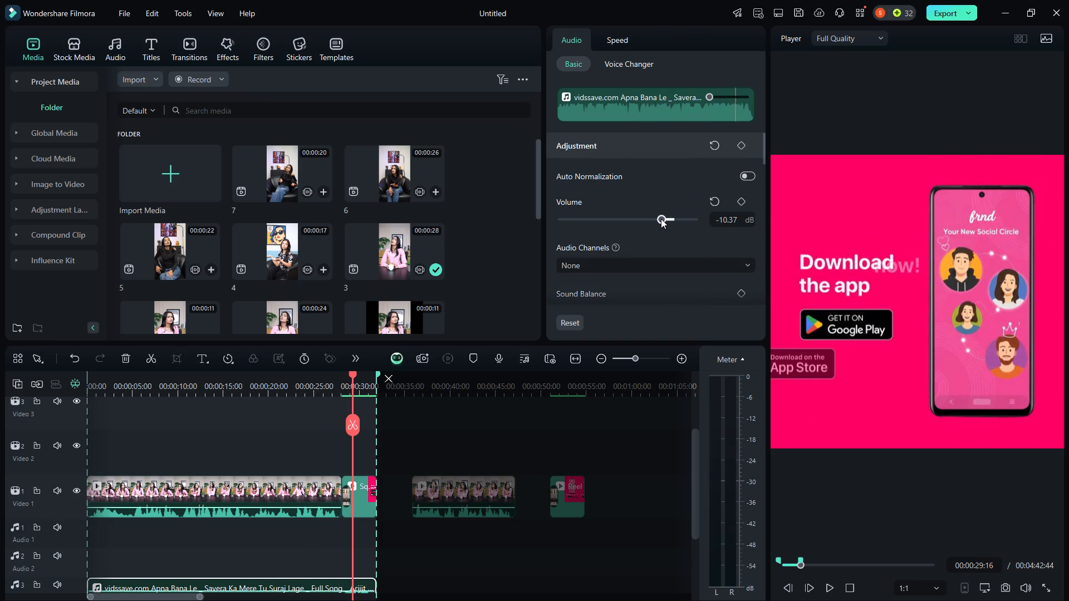
pyautogui.click(191, 390)
pyautogui.press('space')
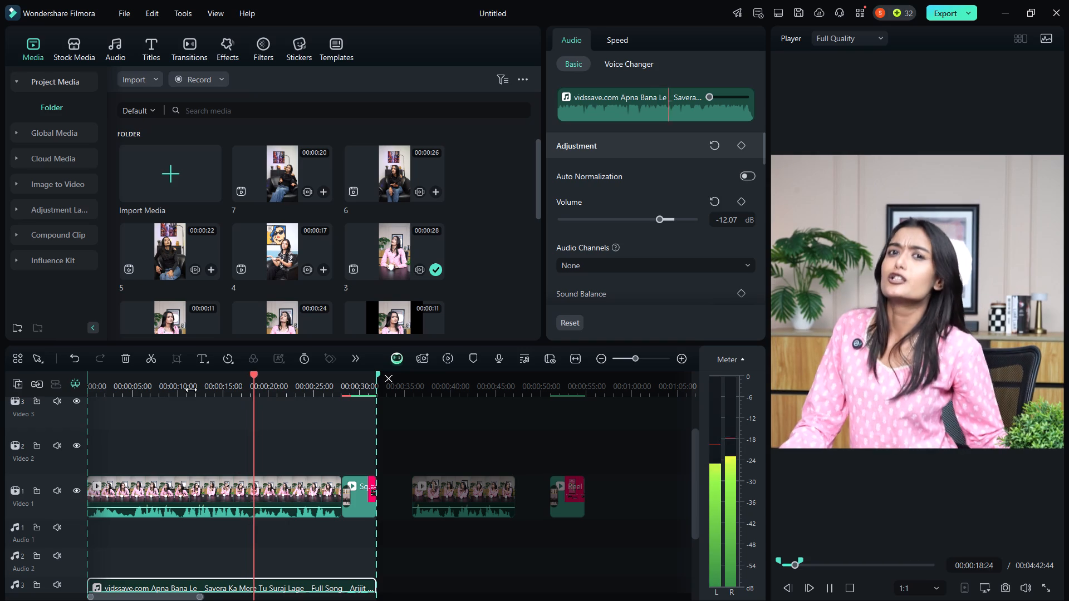
pyautogui.press('space')
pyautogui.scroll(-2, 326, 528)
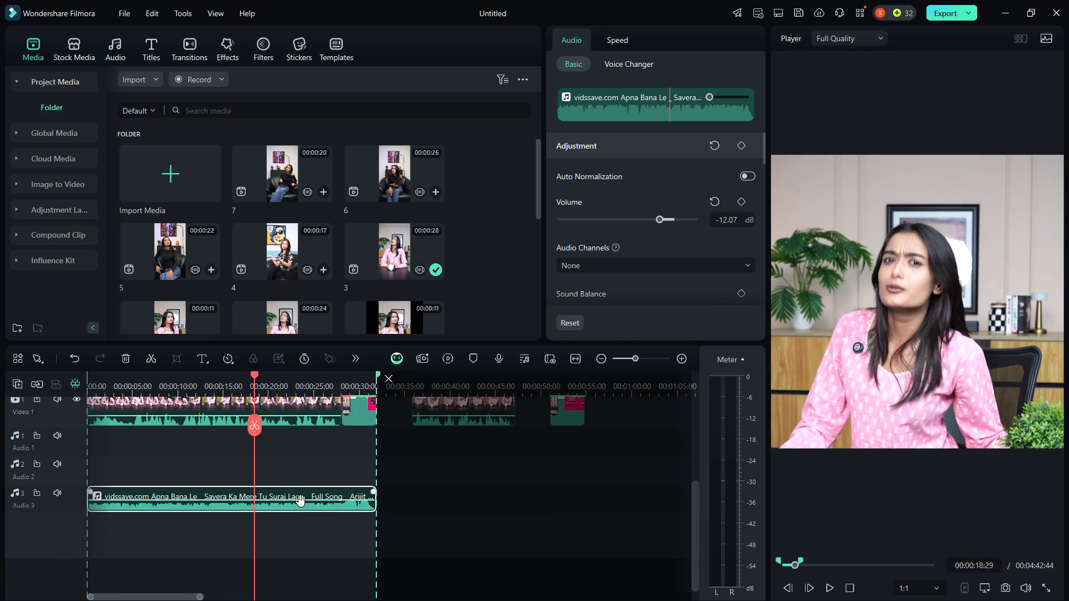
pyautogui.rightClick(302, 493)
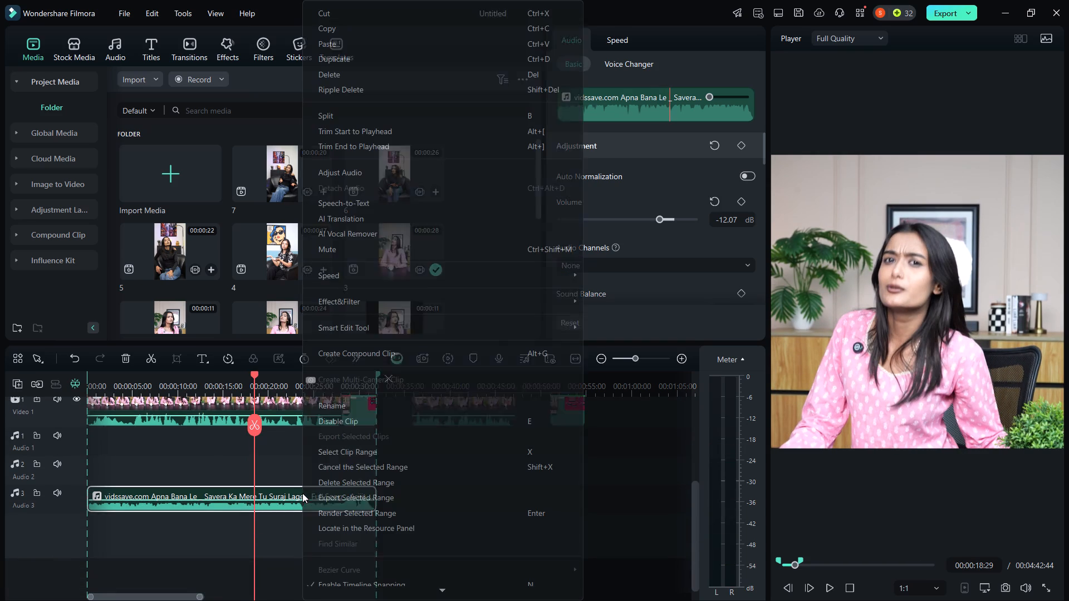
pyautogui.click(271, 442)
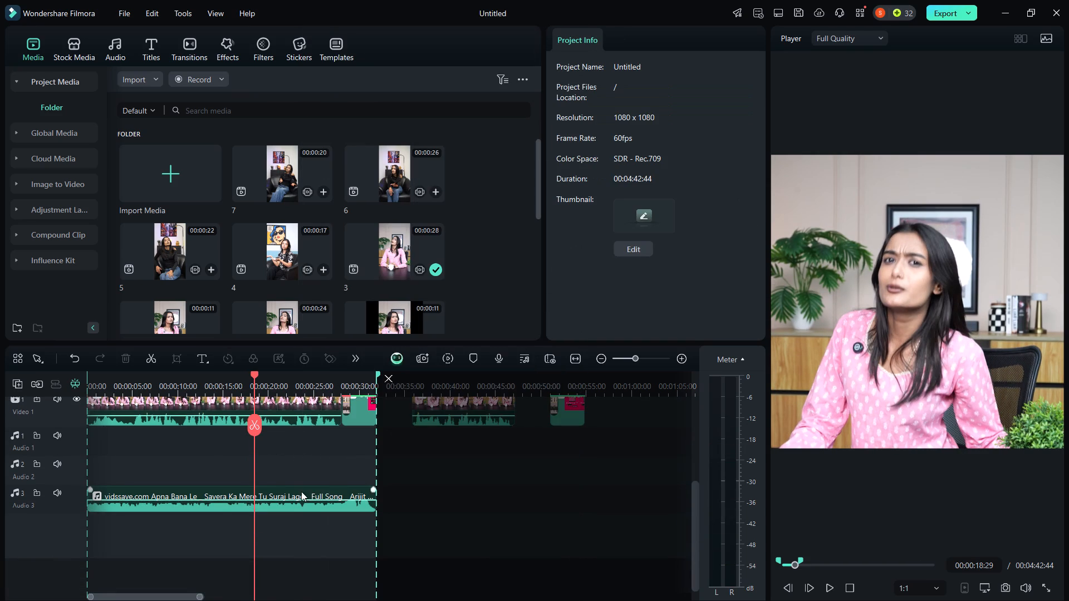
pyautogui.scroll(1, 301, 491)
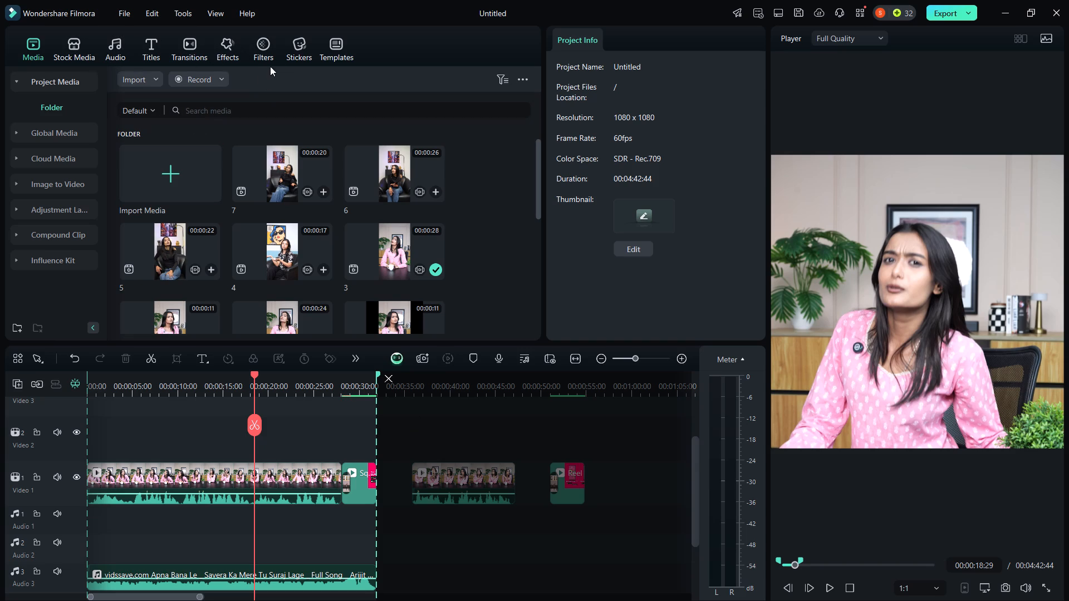
# Skim clip 3's square framing from the start, export the marked 1080 x 1080 range as 3 sq, and close the finished export.
pyautogui.moveTo(257, 375); pyautogui.dragTo(70, 431)
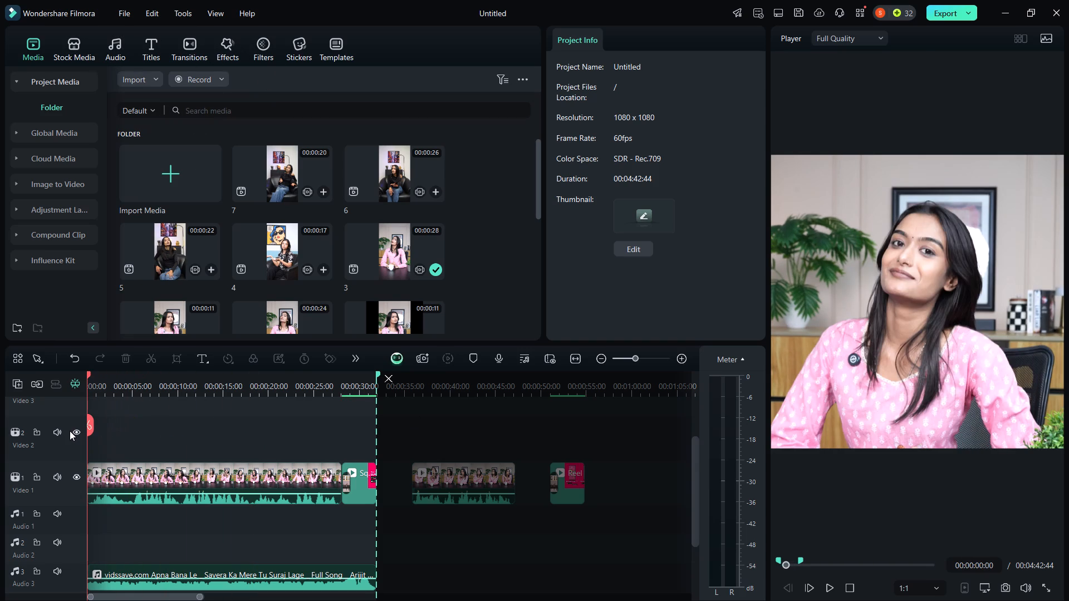
pyautogui.moveTo(70, 431); pyautogui.dragTo(137, 441)
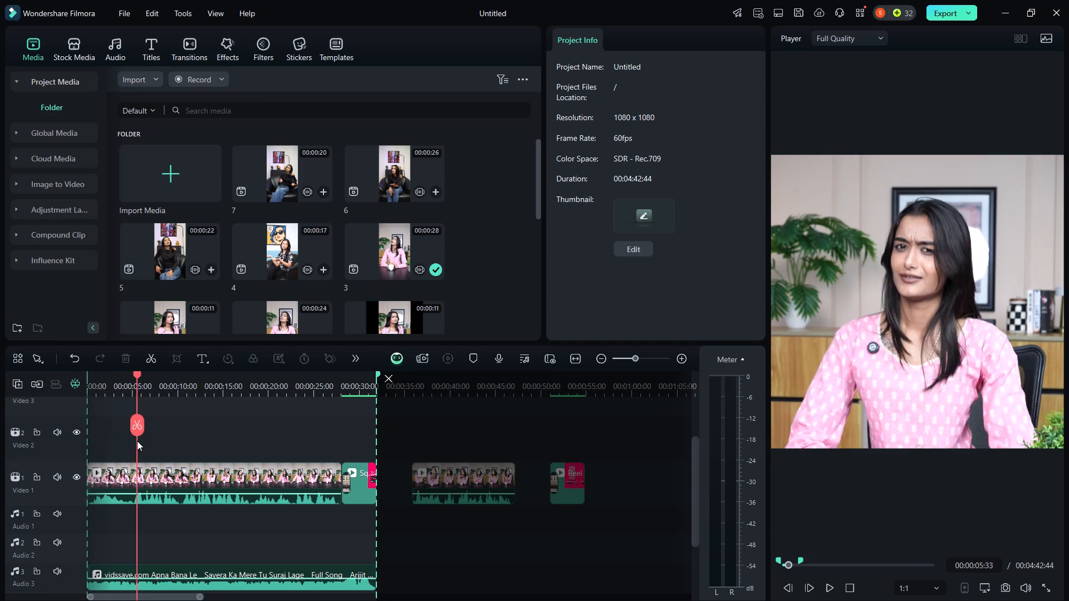
pyautogui.moveTo(137, 441); pyautogui.dragTo(197, 440)
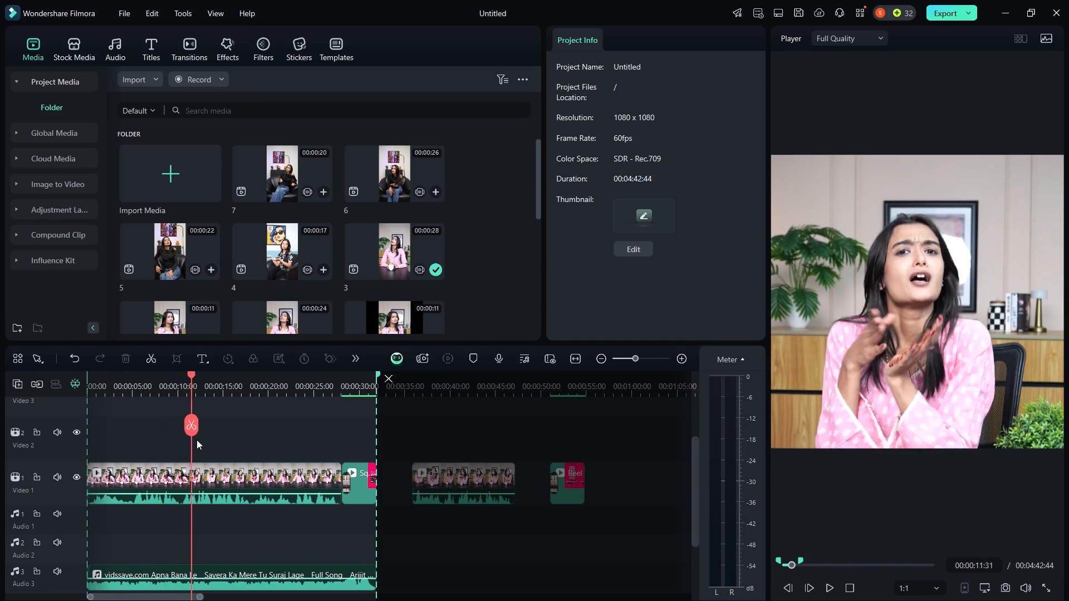
pyautogui.moveTo(197, 440); pyautogui.dragTo(269, 447)
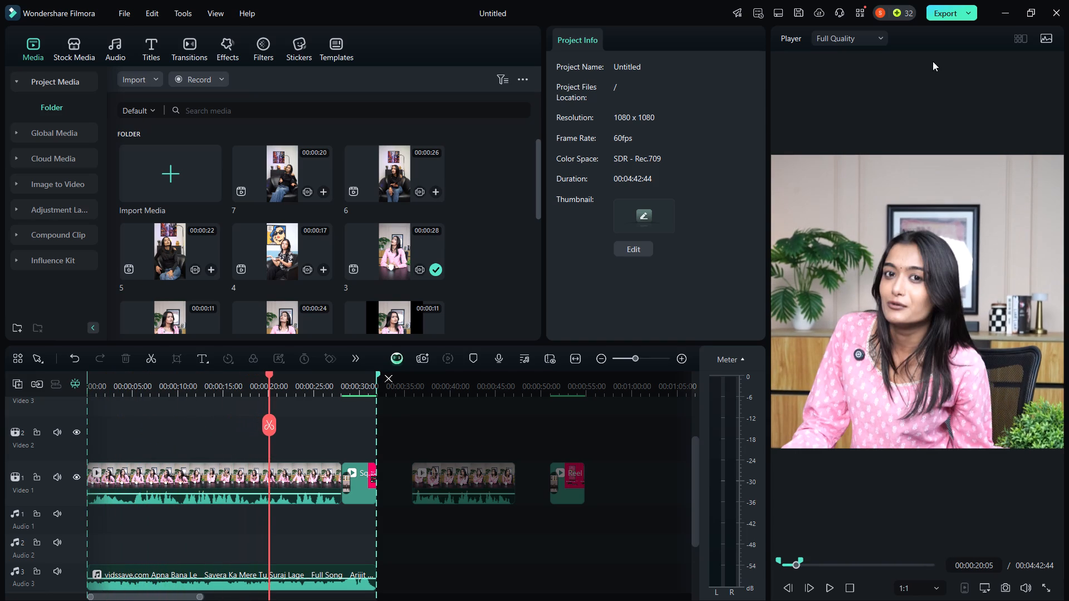
pyautogui.click(949, 18)
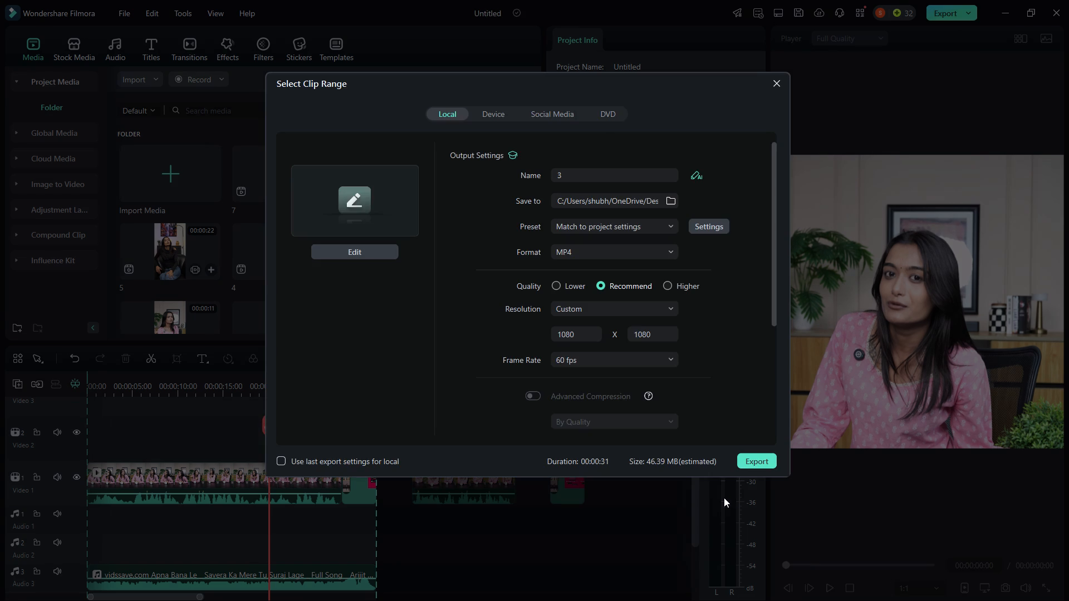
pyautogui.click(587, 175)
pyautogui.press('space')
pyautogui.write('sq')
pyautogui.press('Return')
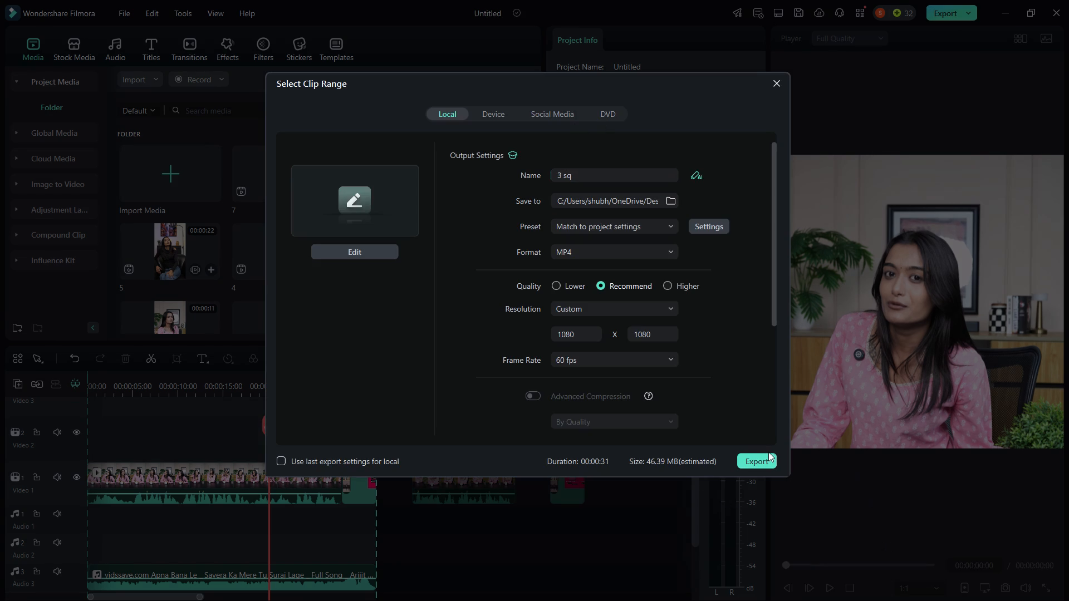
pyautogui.click(754, 462)
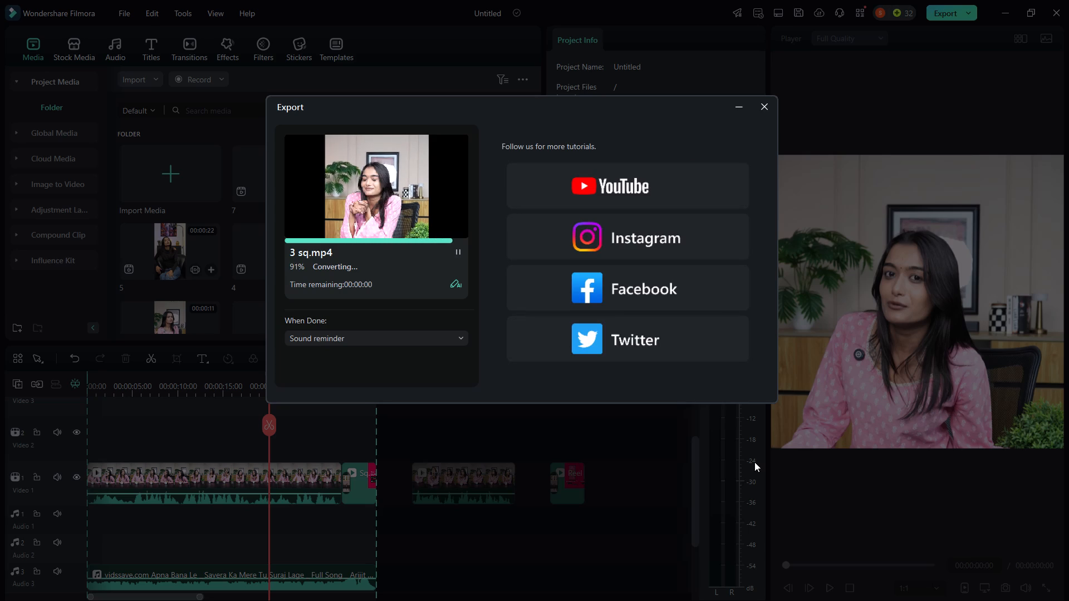
pyautogui.click(765, 104)
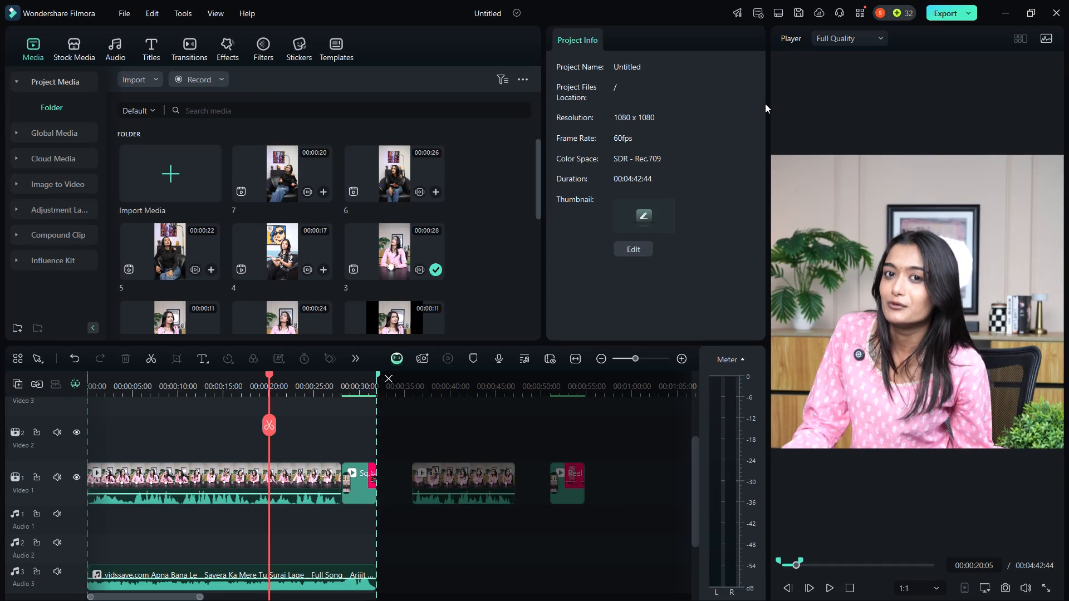
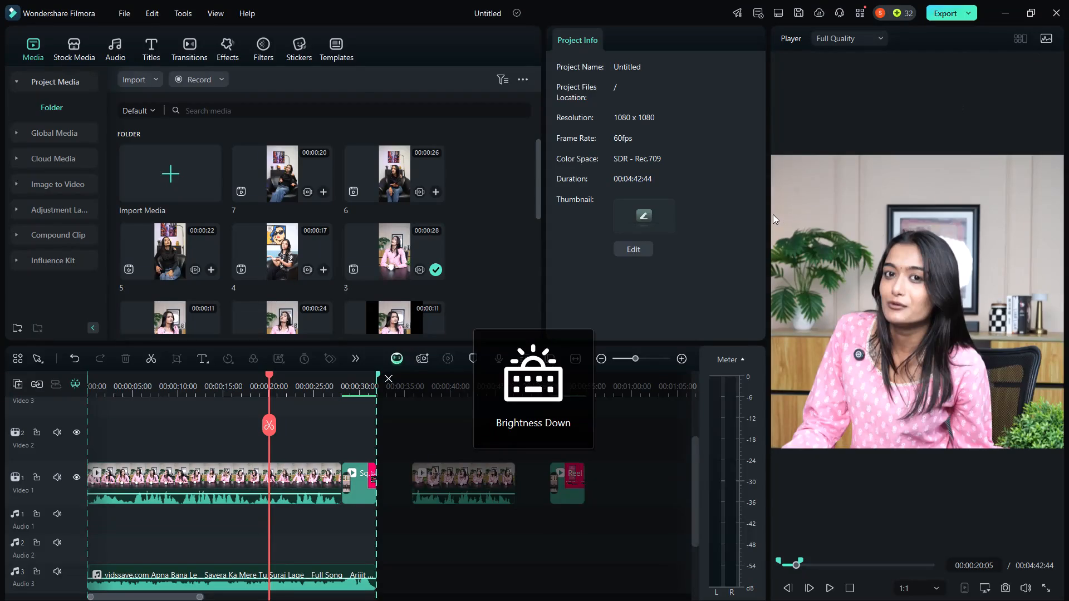
# Save the project to the Desktop as Untitled 1.wfp.
pyautogui.hotkey('ctrl', 's')
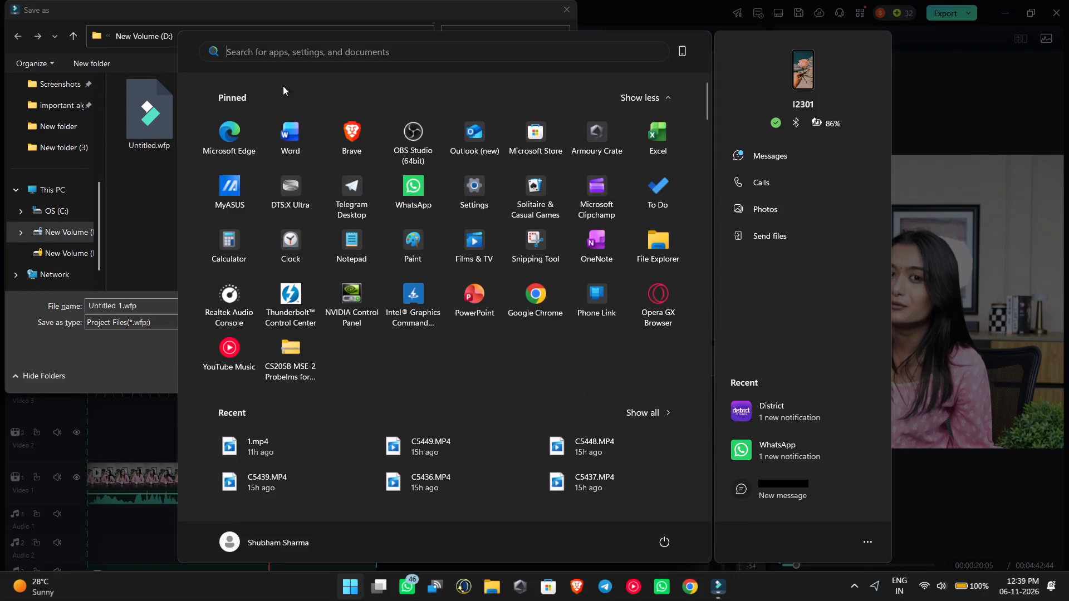
pyautogui.click(139, 259)
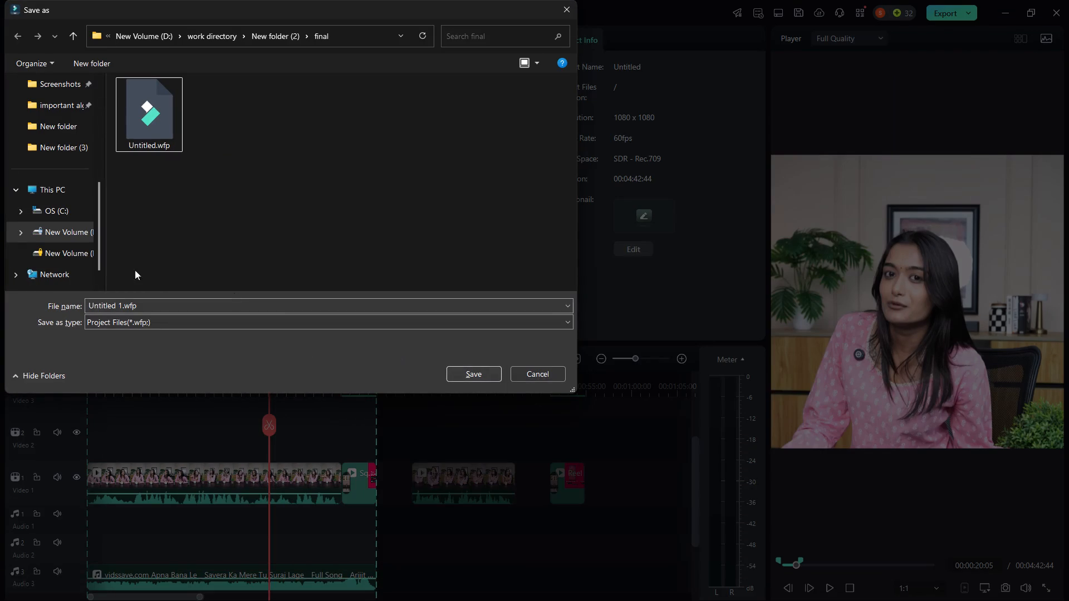
pyautogui.click(53, 185)
pyautogui.scroll(8, 63, 159)
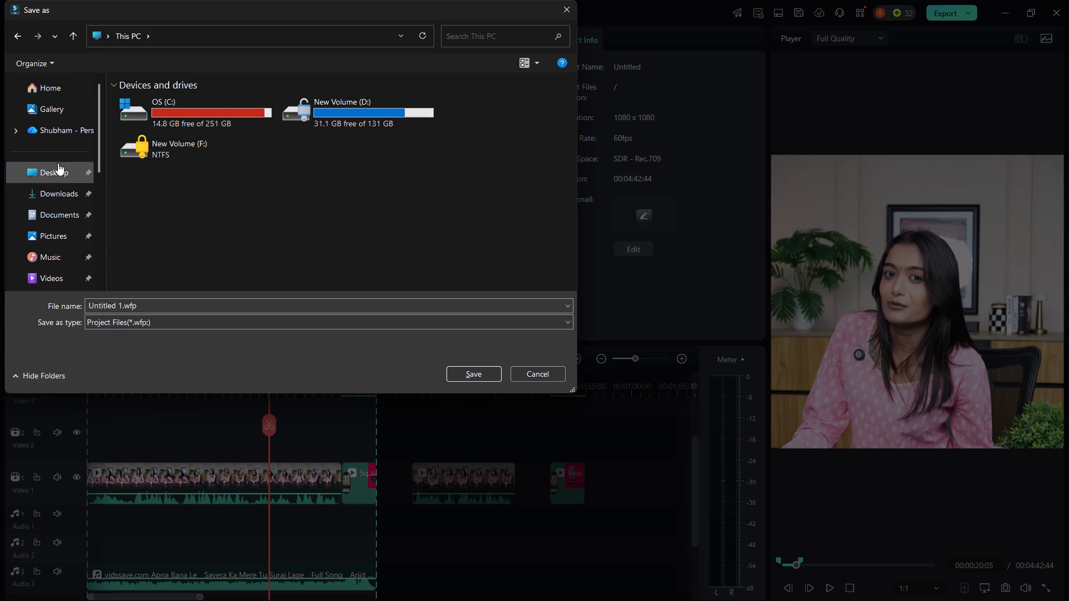
pyautogui.click(57, 167)
pyautogui.click(474, 376)
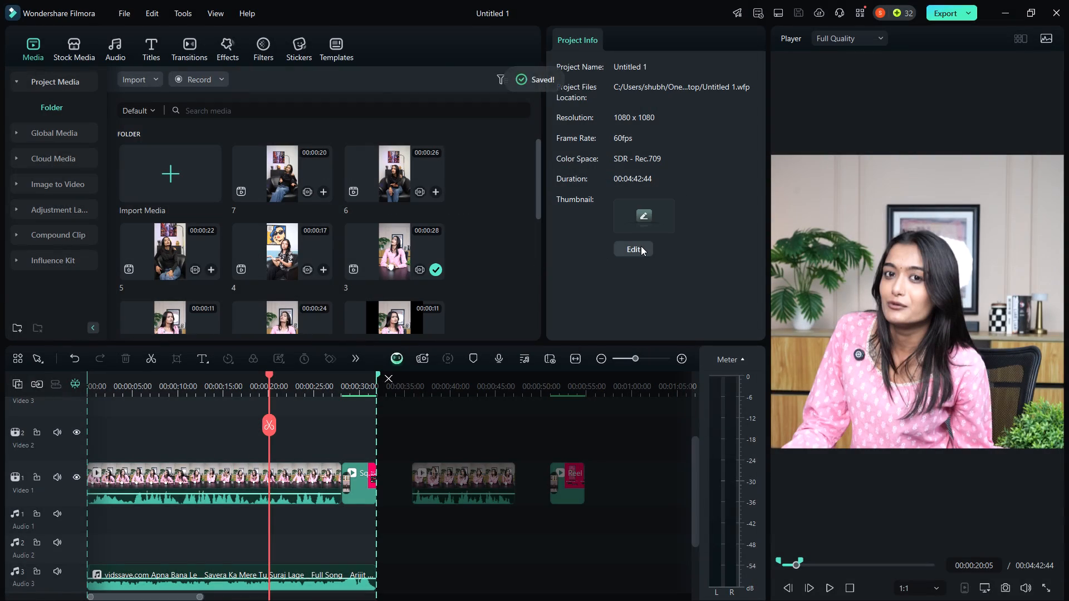
# Leave the editor for the Windows desktop and bring up the quick list of system tools and power options.
pyautogui.press('super+x')
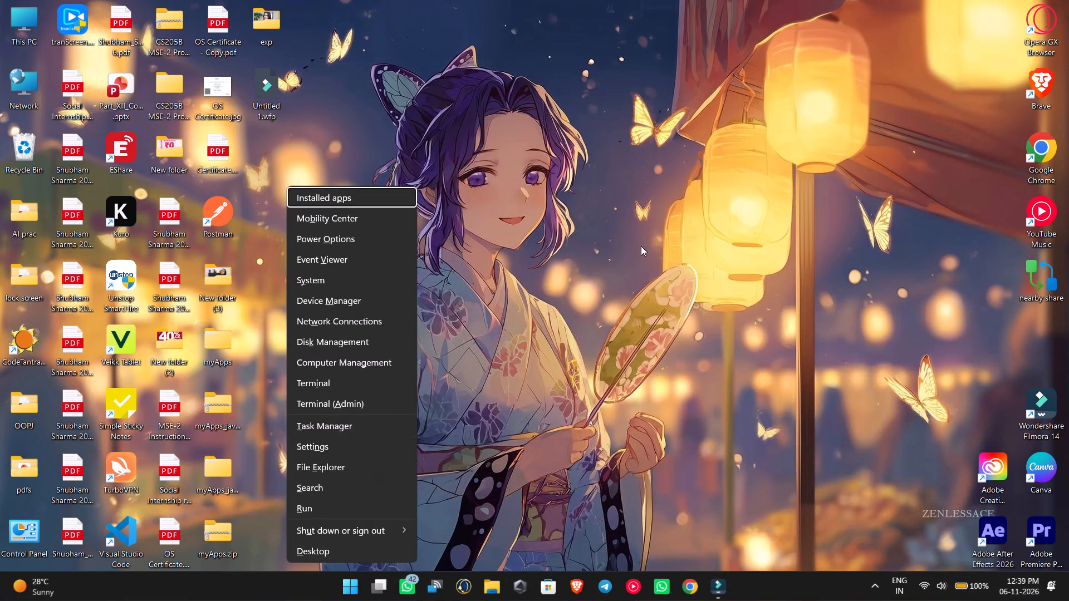